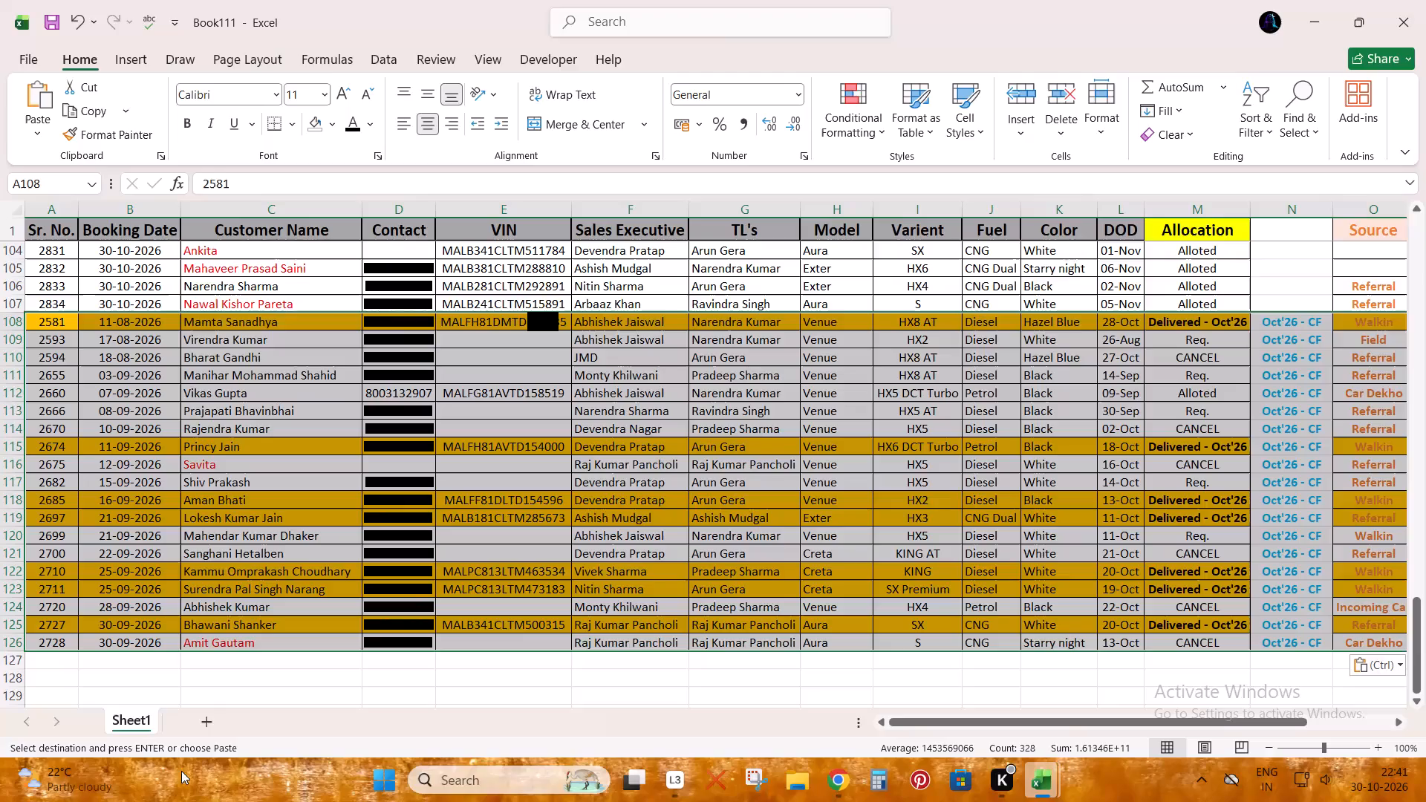
Save the Book111 workbook with the Sr. No. header cell selected, and close it to return to the BOOKING LIST workbook.
key(ctrl+s)
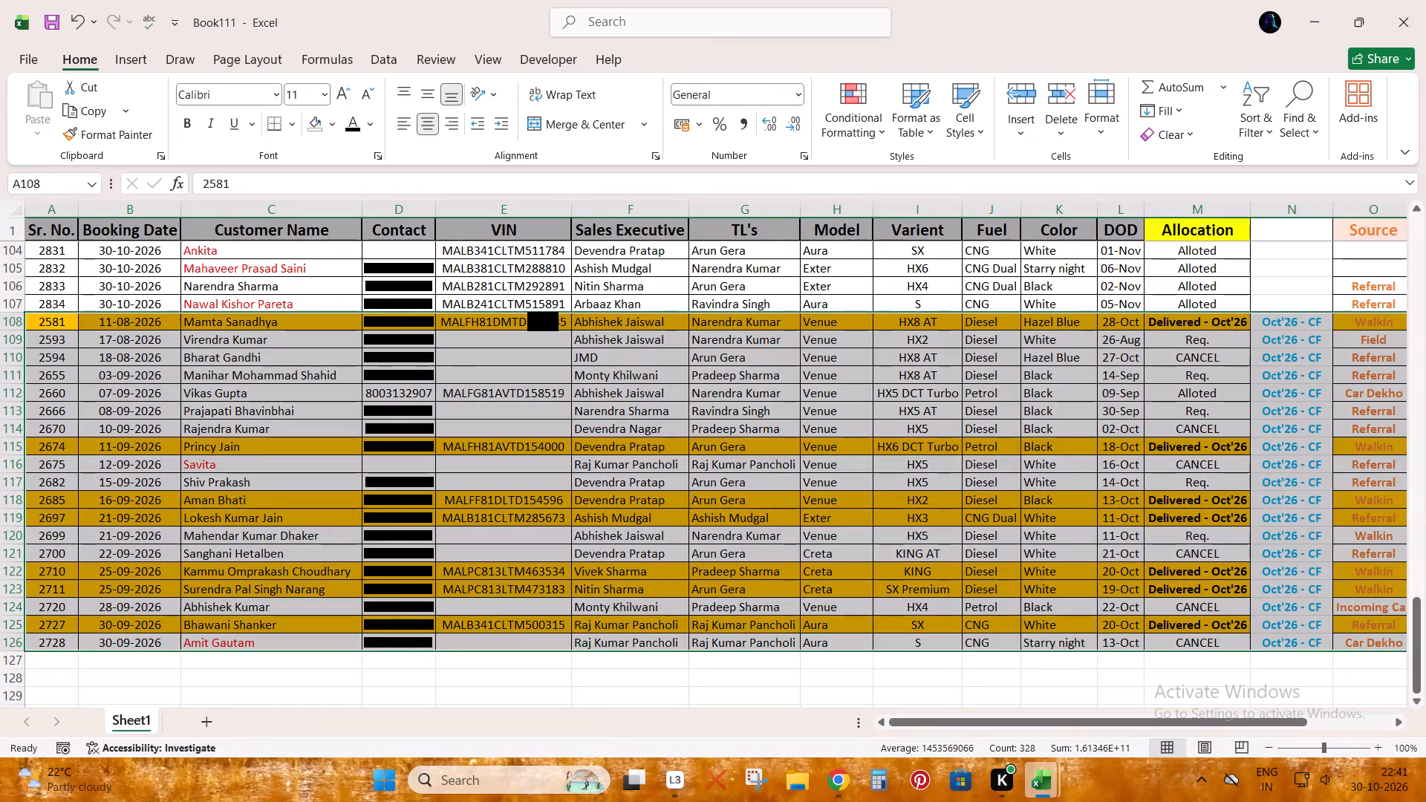
click(97, 489)
key(ctrl+Up)
key(ctrl+Left)
key(Down)
key(Up)
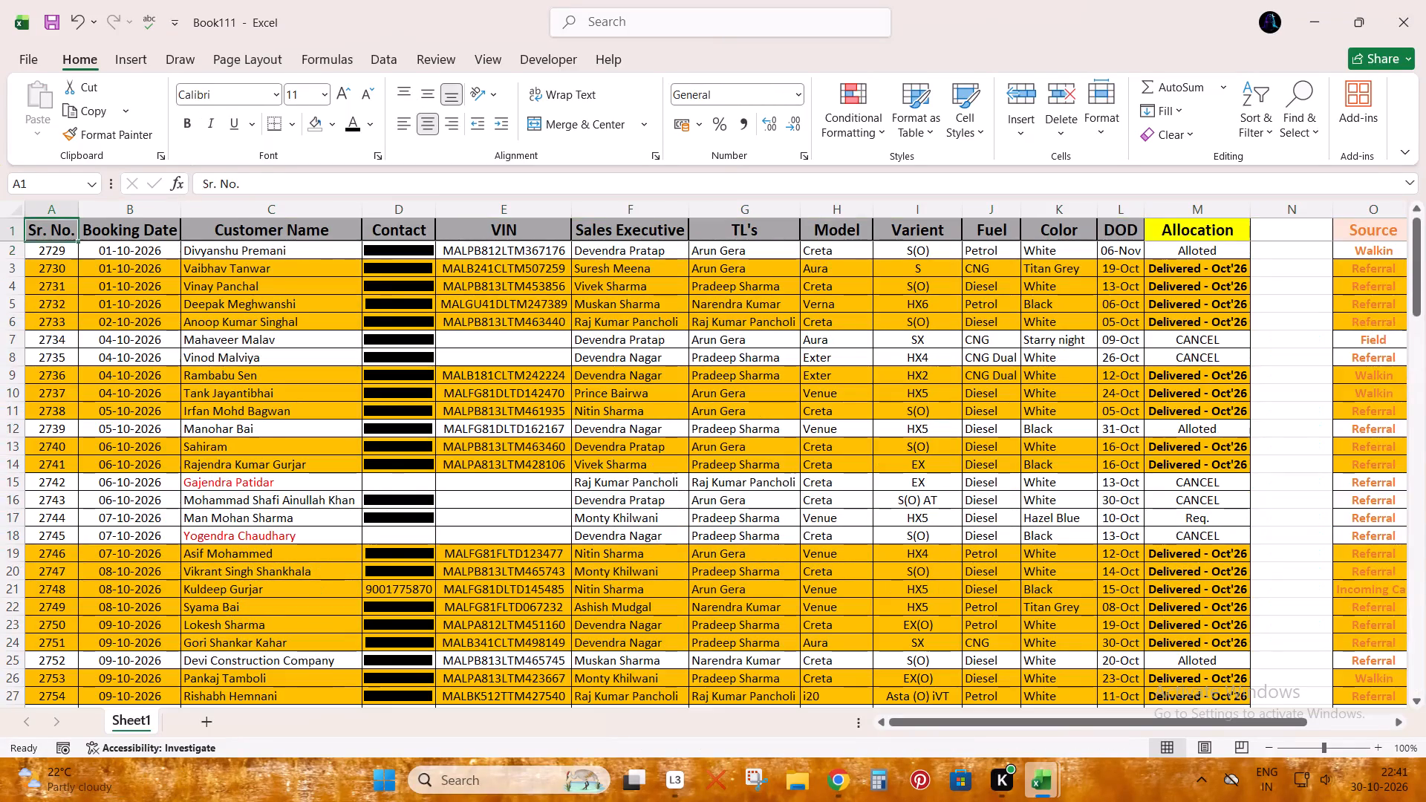
key(ctrl+s)
click(1425, 6)
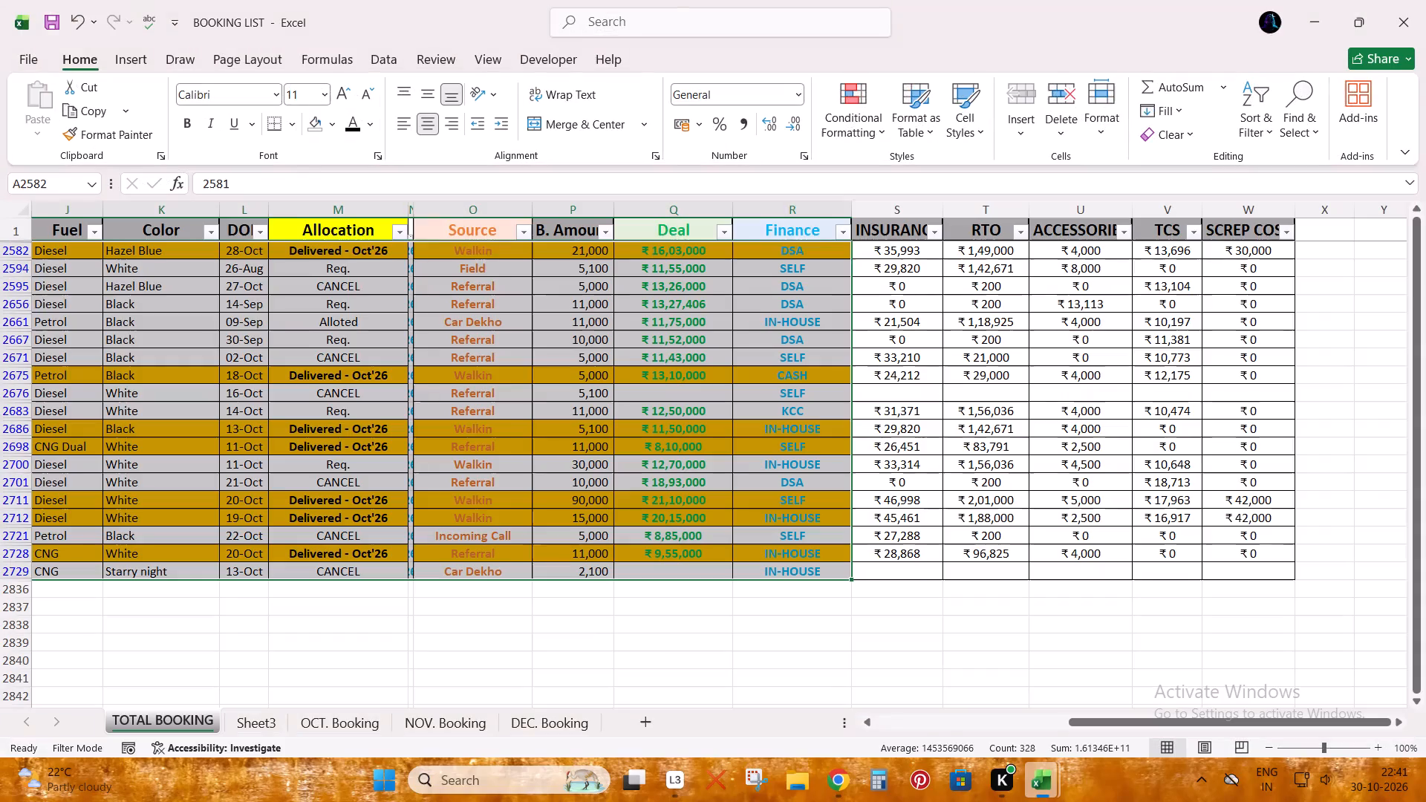
Remove the row filter from the TOTAL BOOKING sheet's table to show all bookings, and go to the end of the Sr. No. column.
click(648, 358)
key(ctrl+Up)
key(ctrl+Left)
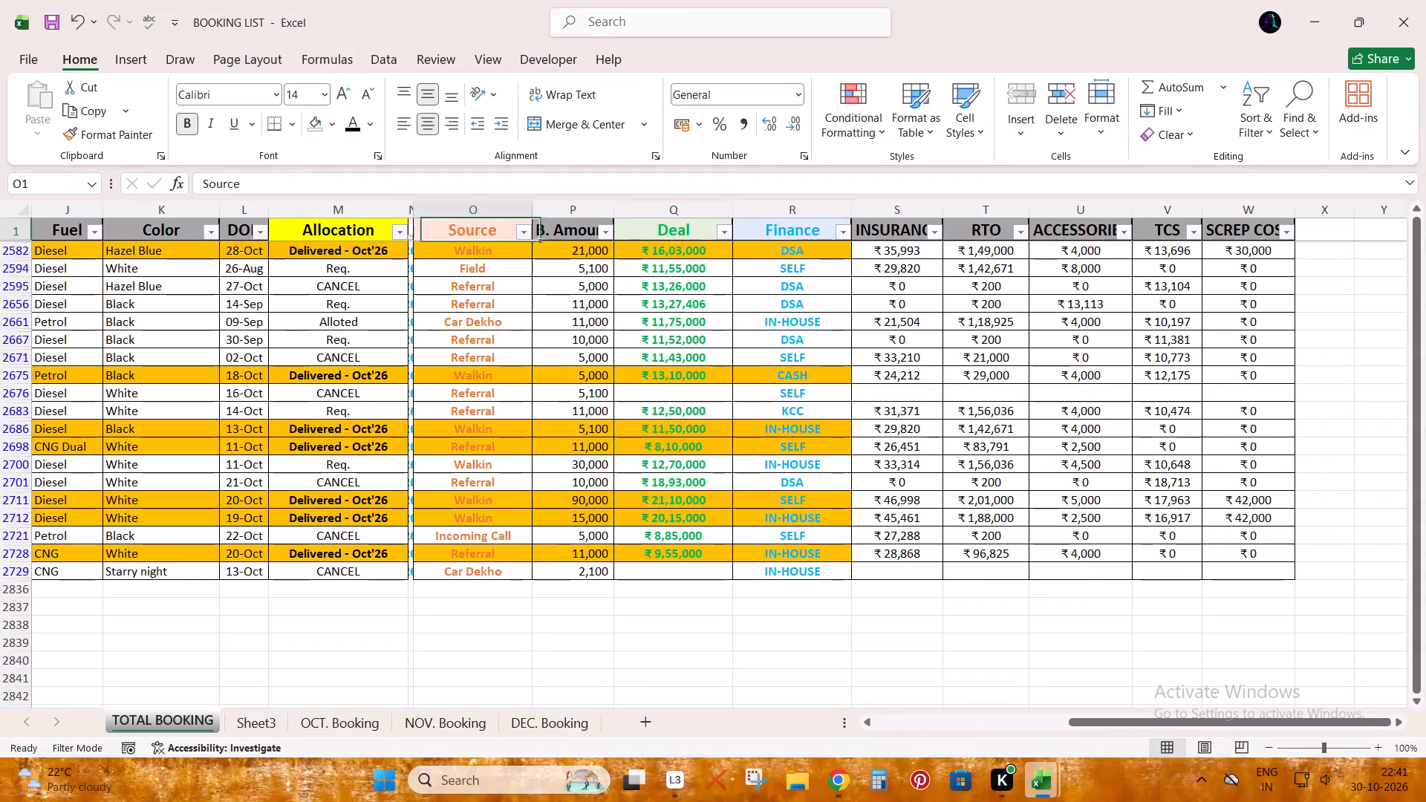
key(ctrl+Up)
key(ctrl+Left)
key(ctrl+Left)
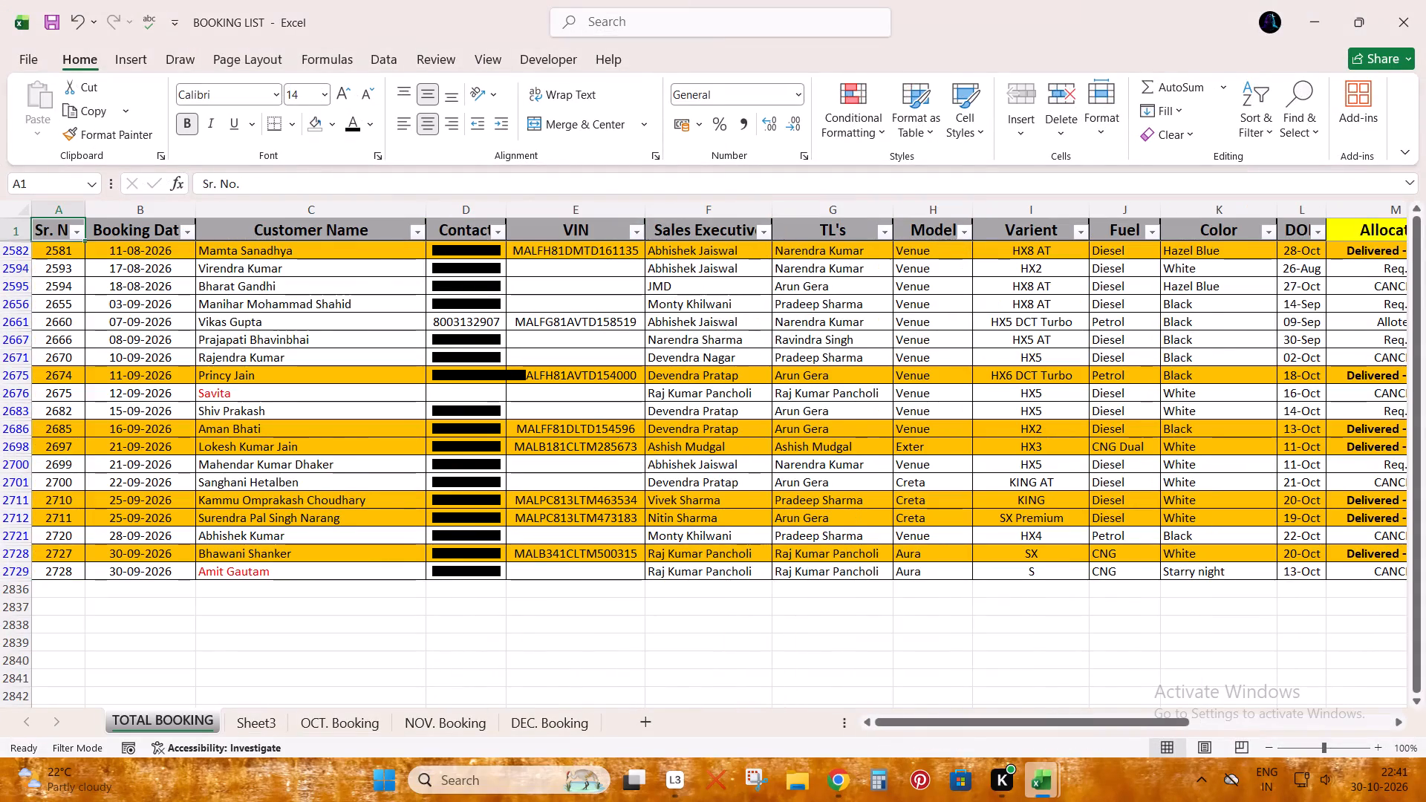
key(ctrl+shift+l)
key(ctrl+Left)
key(ctrl+Down)
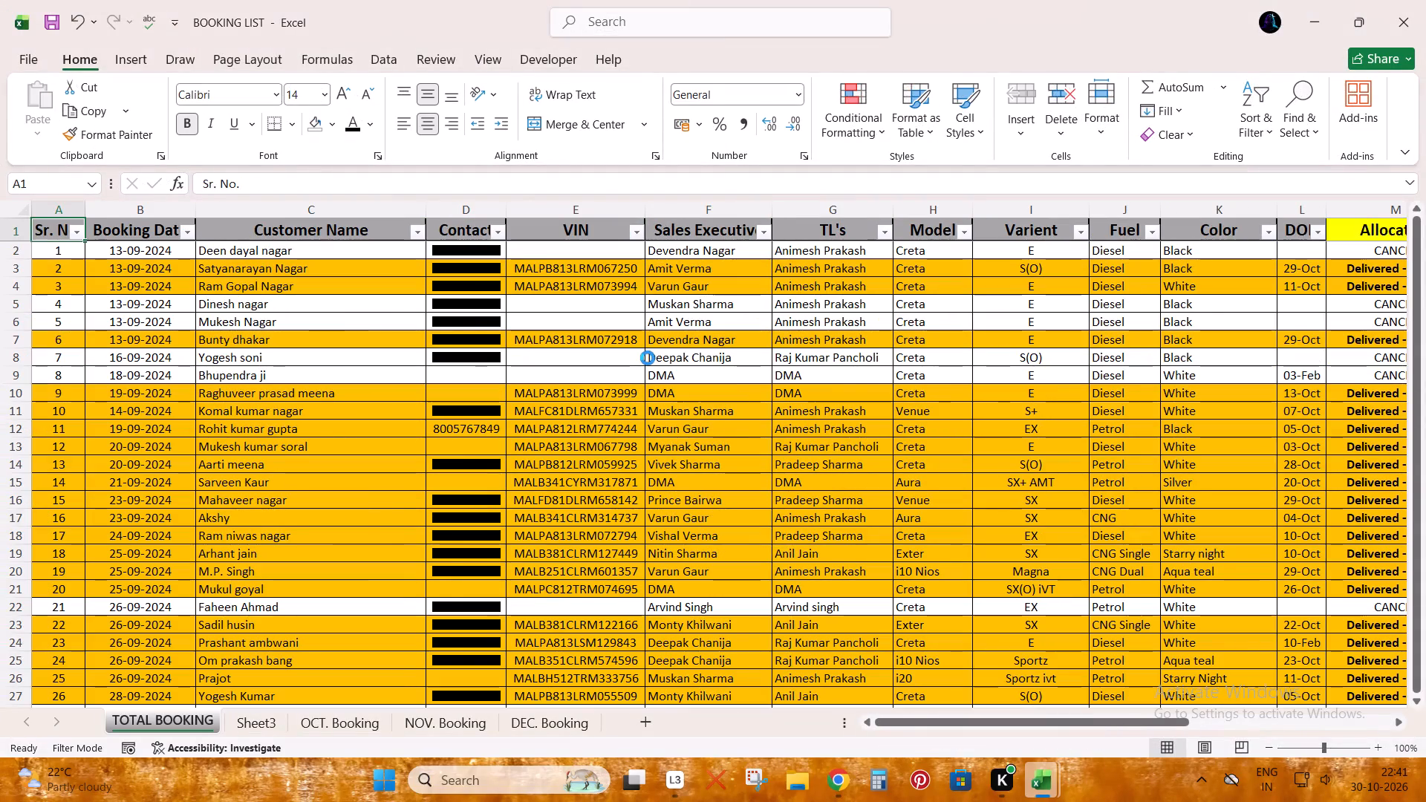
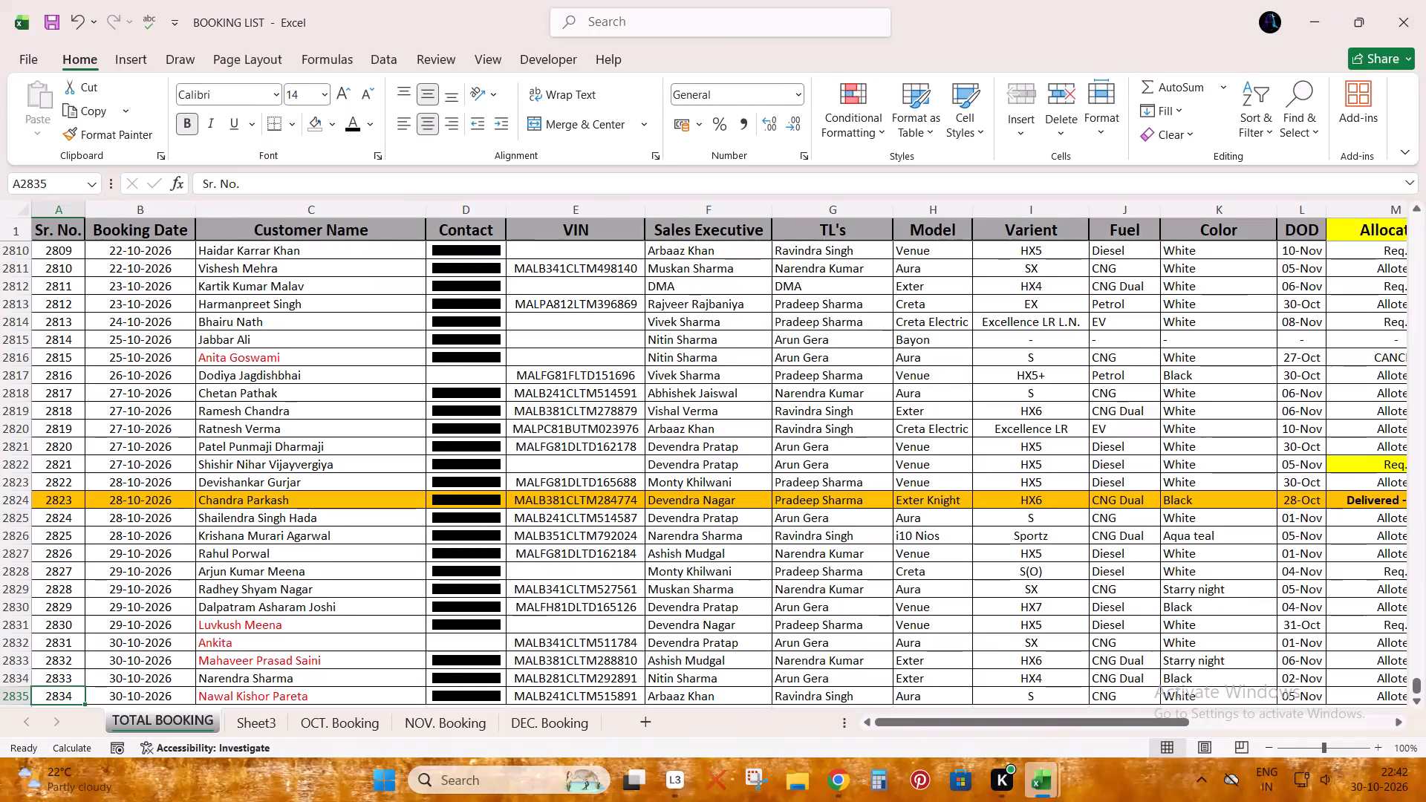
Save the BOOKING LIST workbook with the full TOTAL BOOKING list shown and its last Sr. No. cell selected.
scroll(356, 509, down, 4)
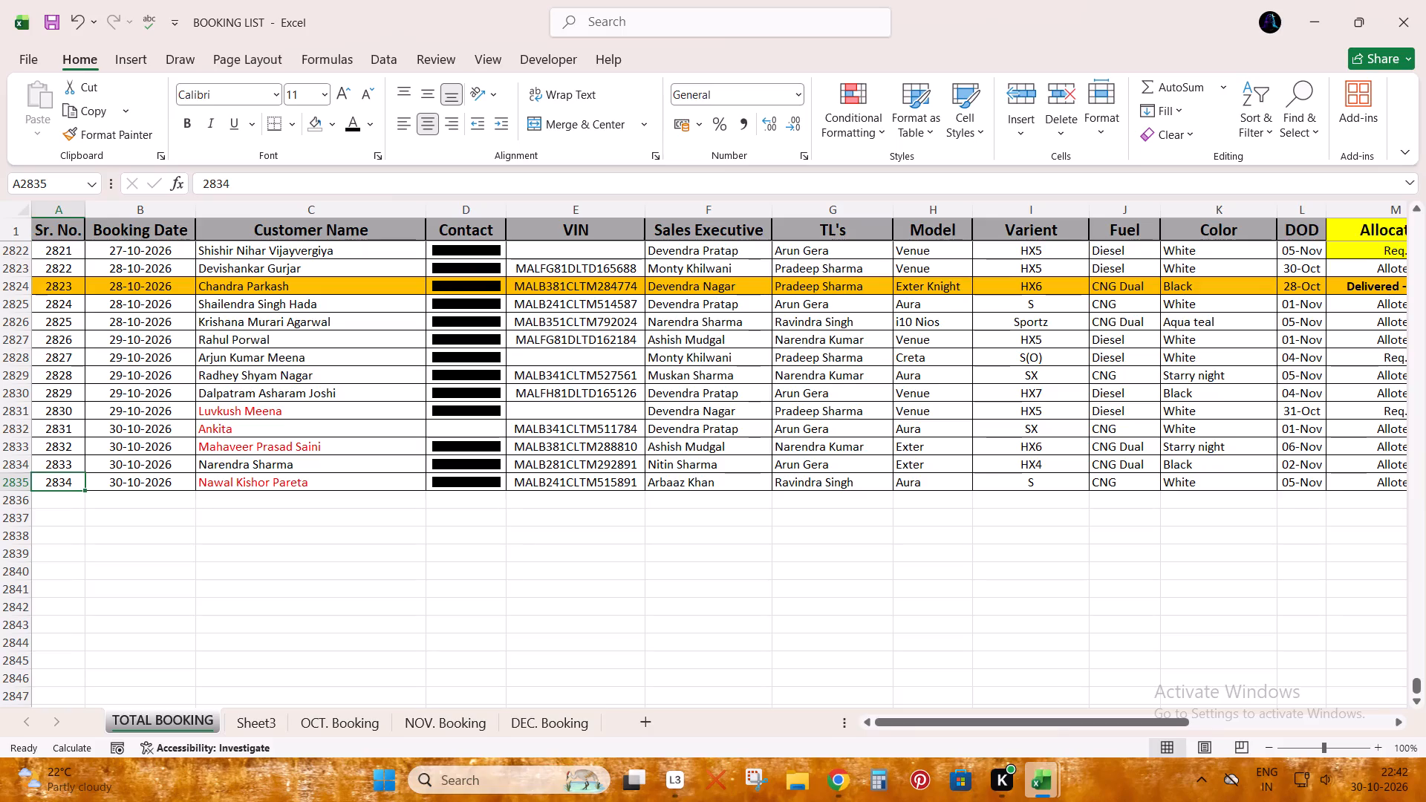
click(48, 24)
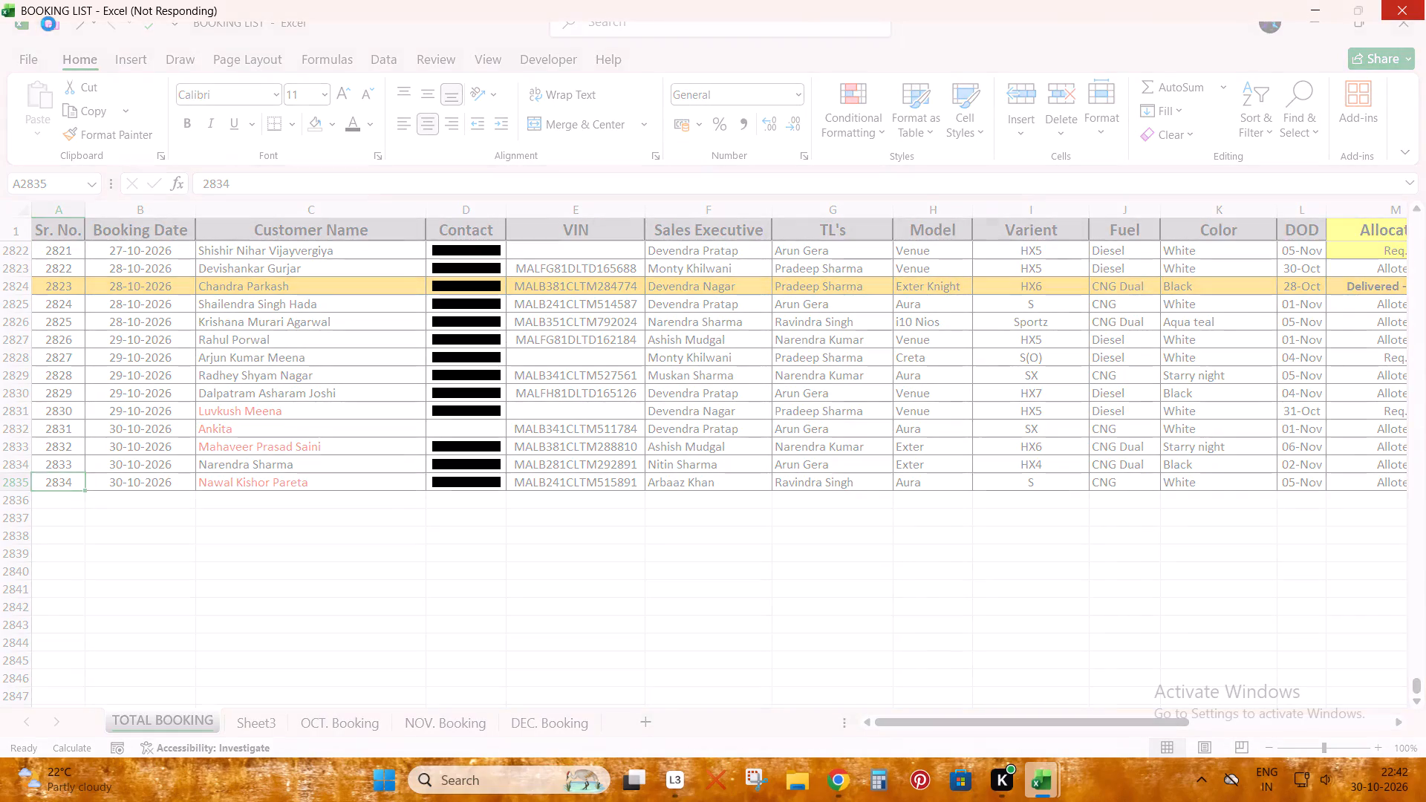
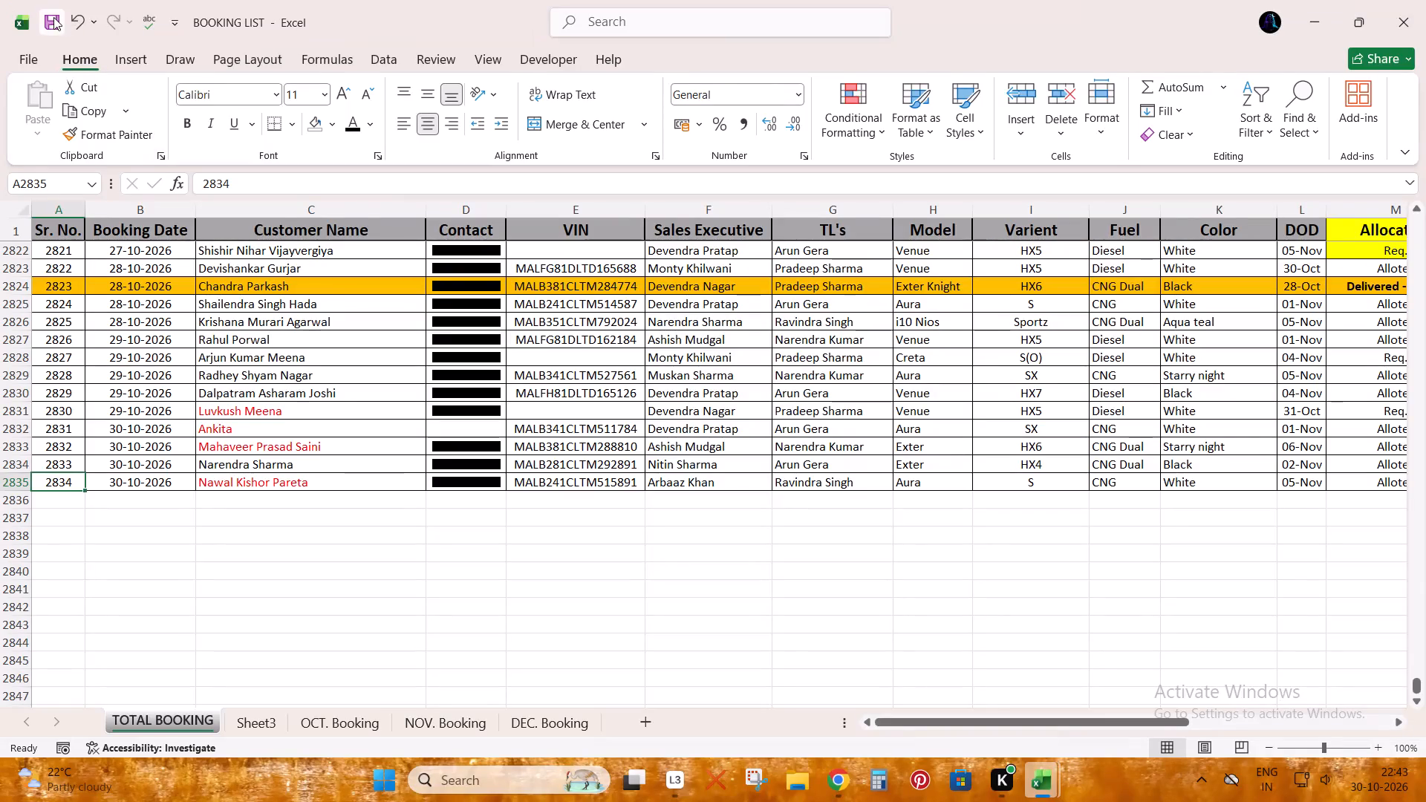
Save the BOOKING LIST workbook again.
click(53, 17)
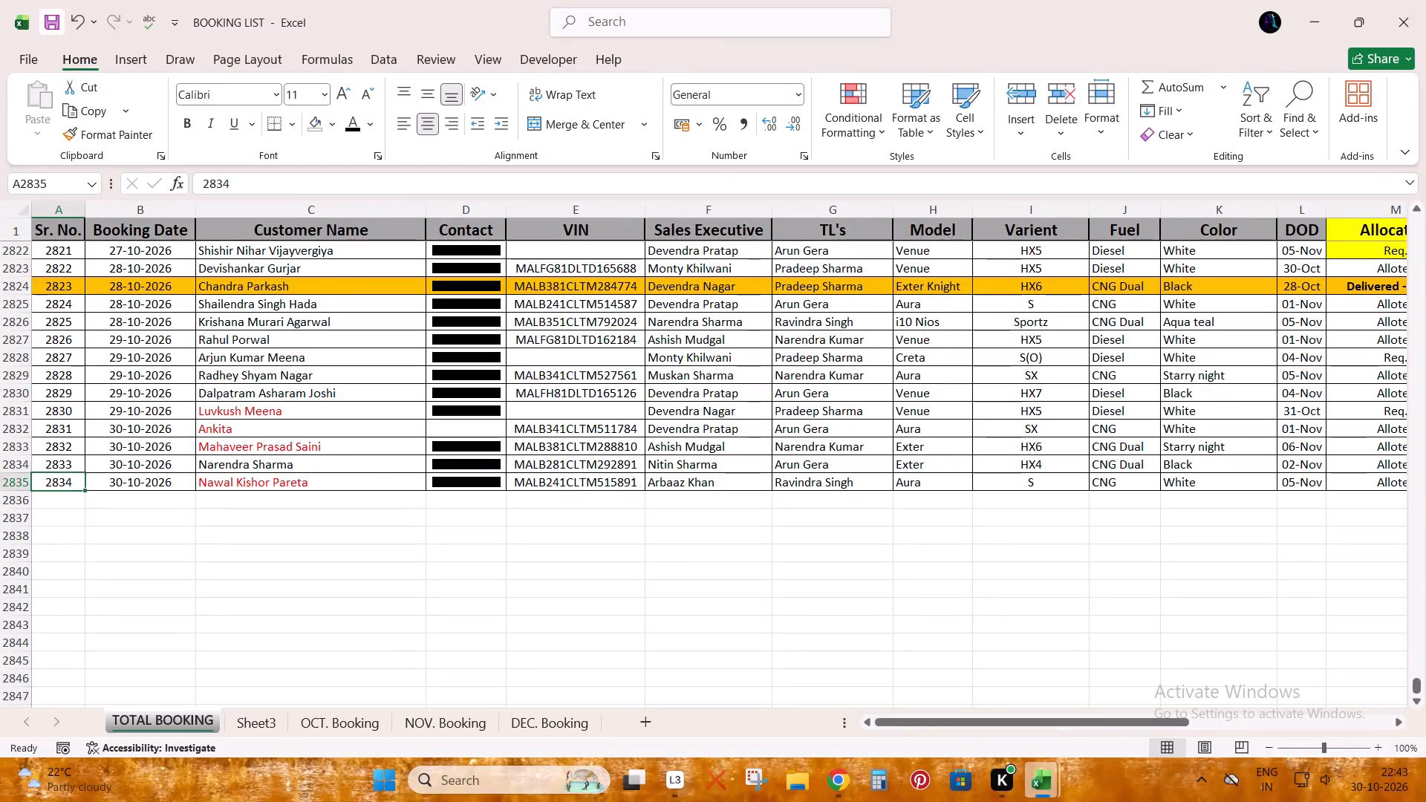
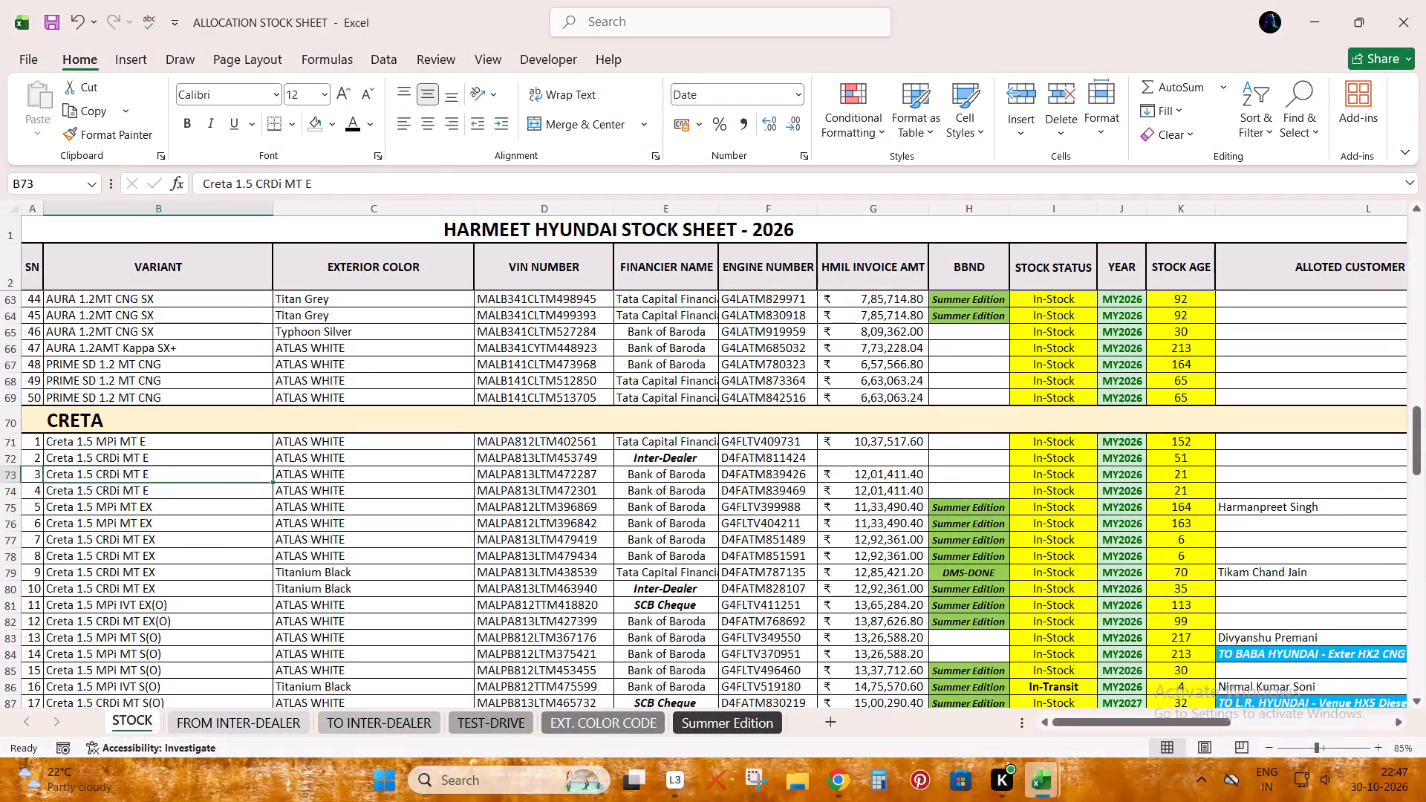
Examine the STOCK sheet of ALLOCATION STOCK SHEET through all model sections, then return to its header row.
click(688, 268)
key(ctrl+Left)
key(Down)
key(Up)
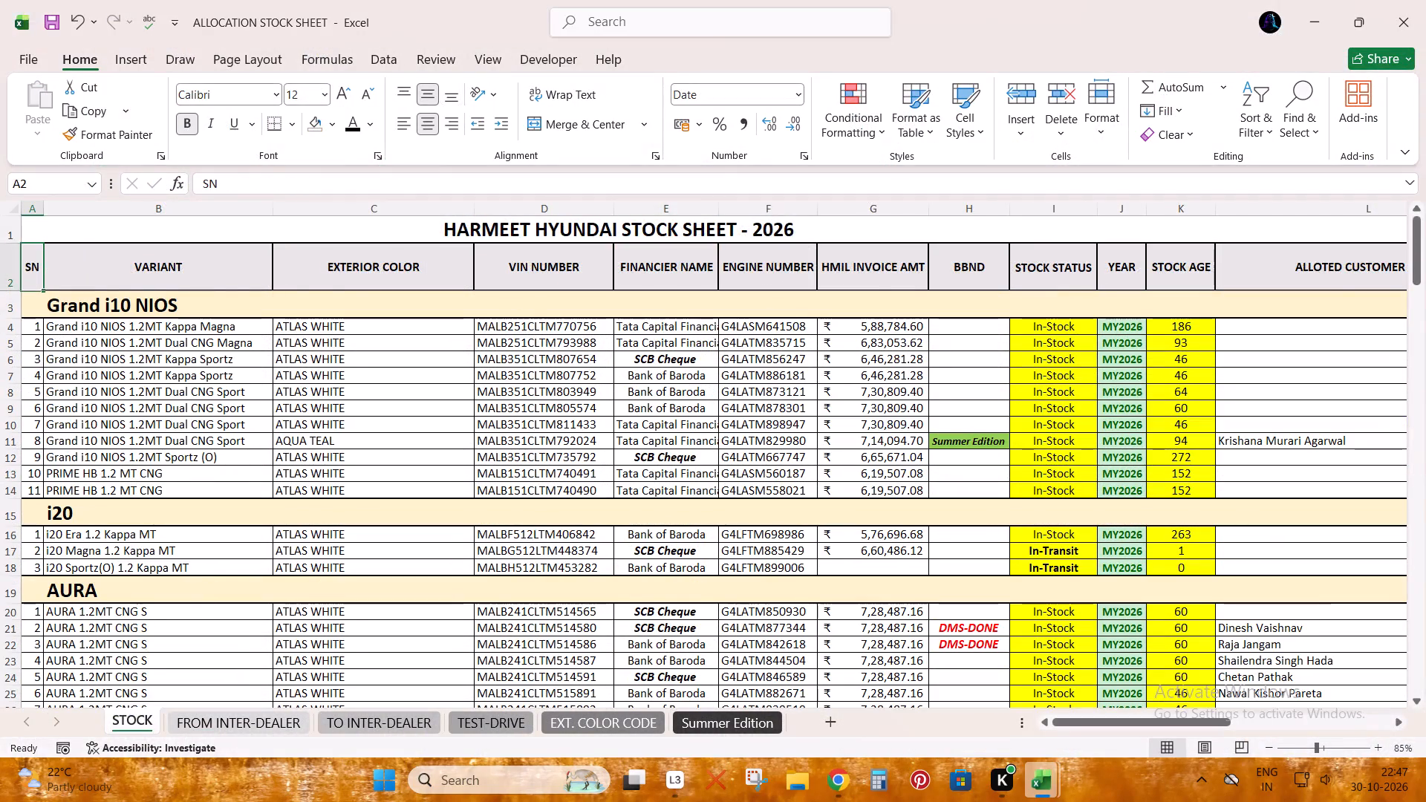
scroll(720, 362, down, 12)
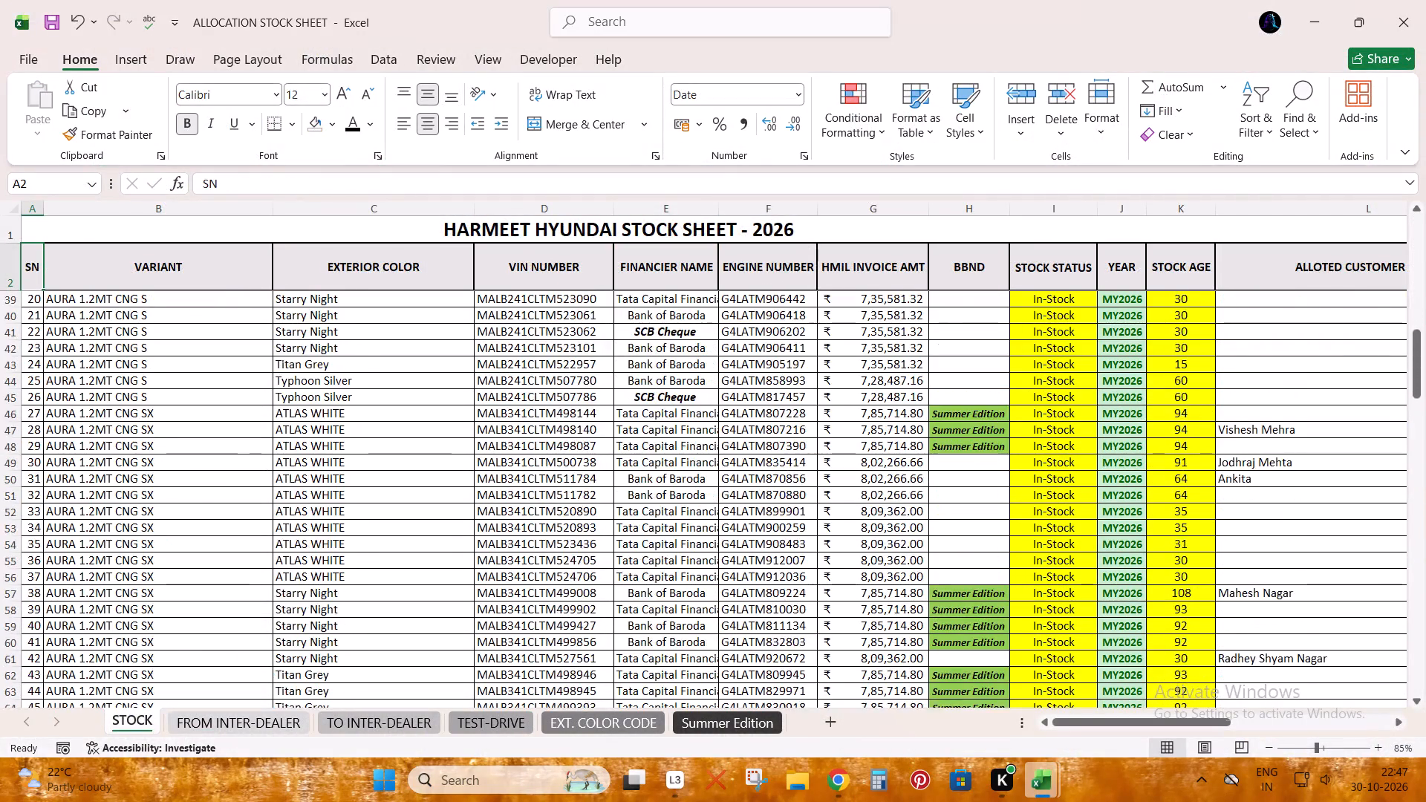
scroll(721, 365, down, 15)
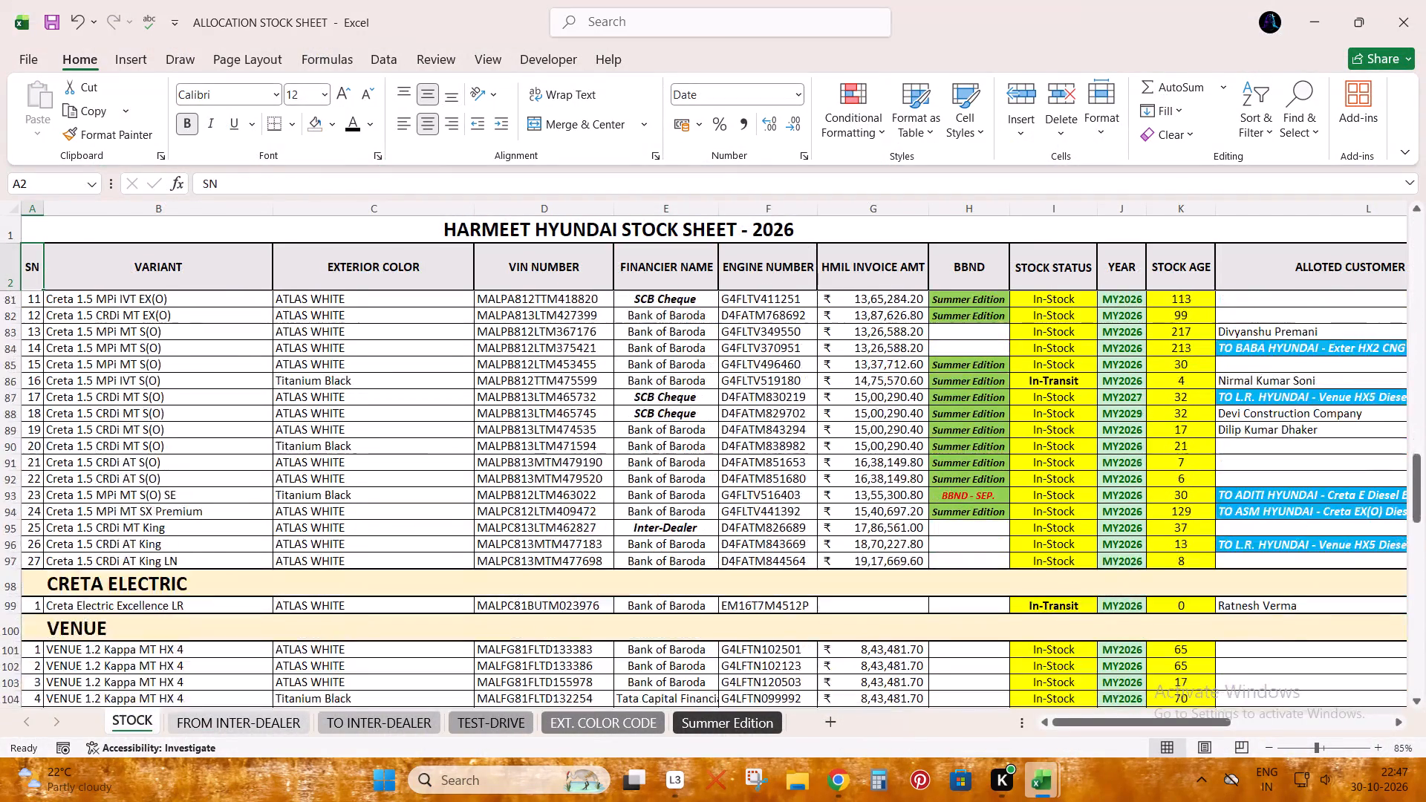
scroll(729, 369, down, 6)
scroll(554, 428, down, 4)
scroll(460, 449, down, 7)
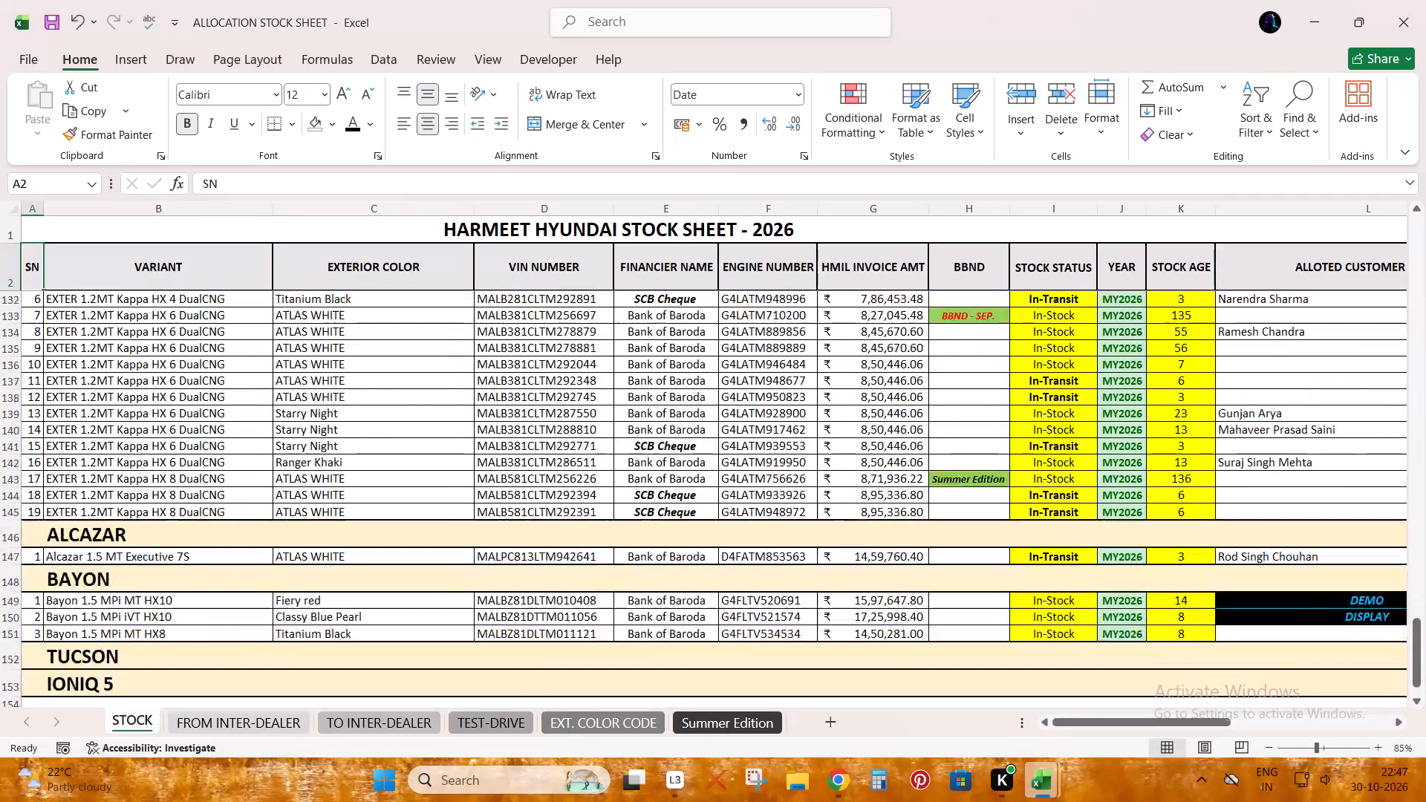
scroll(451, 463, down, 1)
click(253, 267)
key(Down)
key(Up)
key(Left)
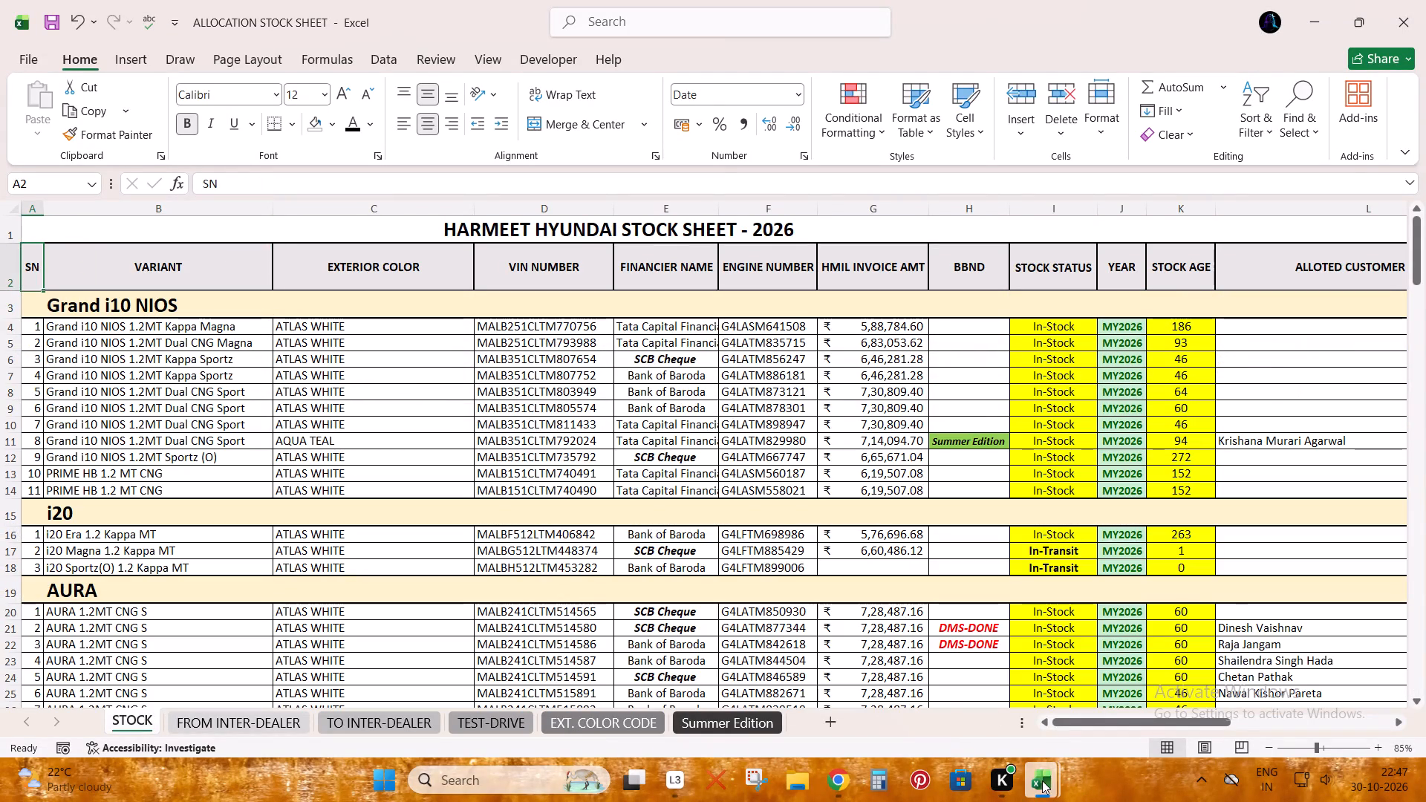
Open the Book - Copy - Copy workbook from the desktop and show its Sheet1.
click(1094, 715)
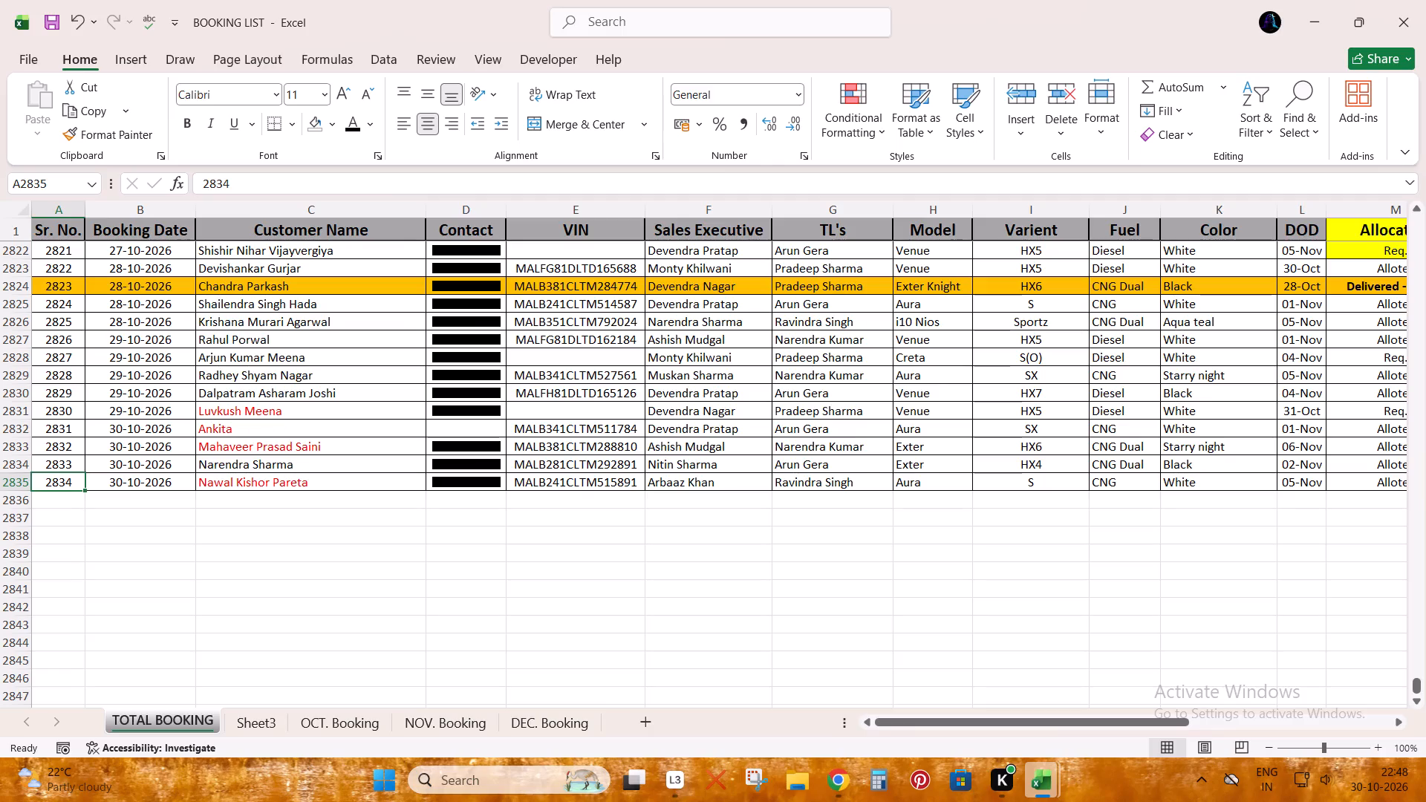
click(1425, 801)
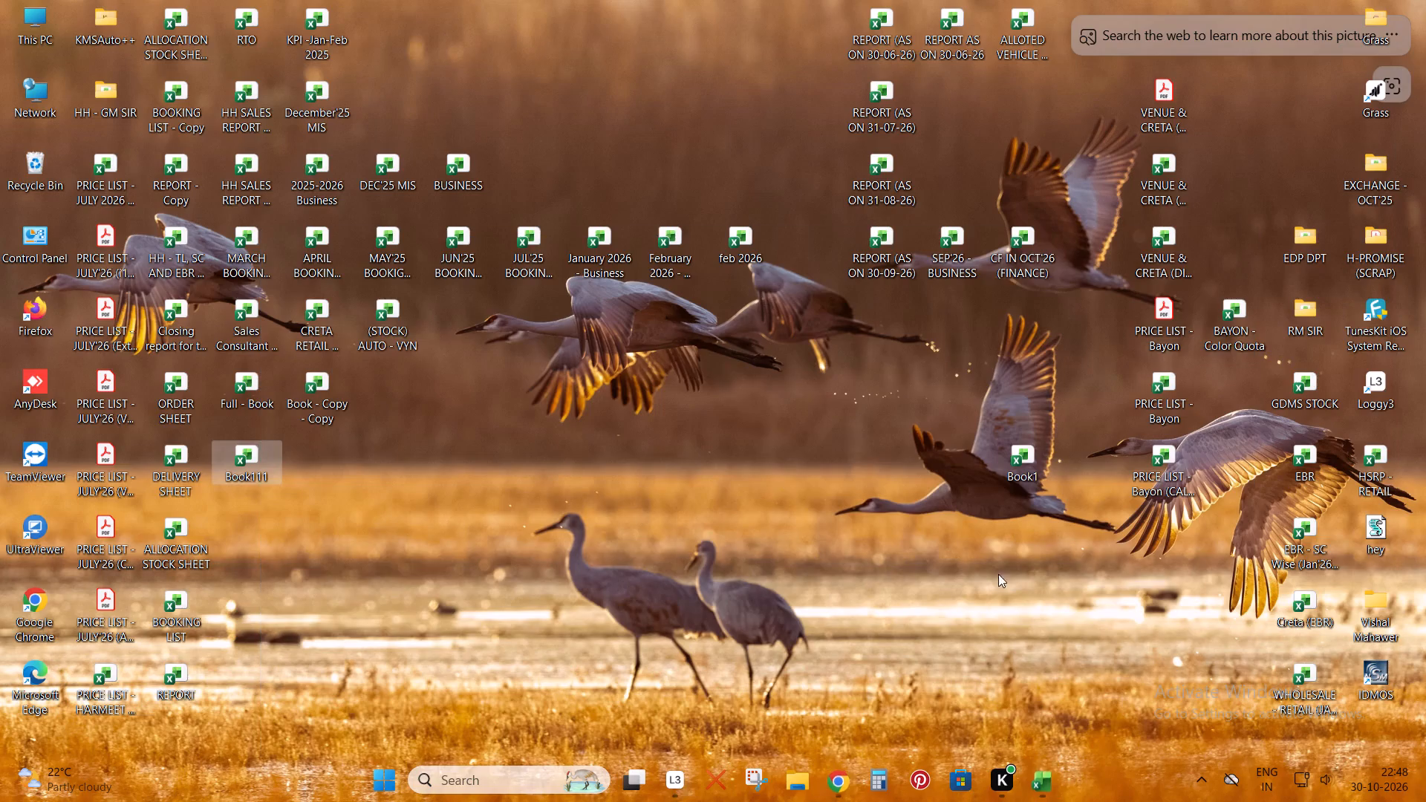
right_click(703, 353)
click(740, 427)
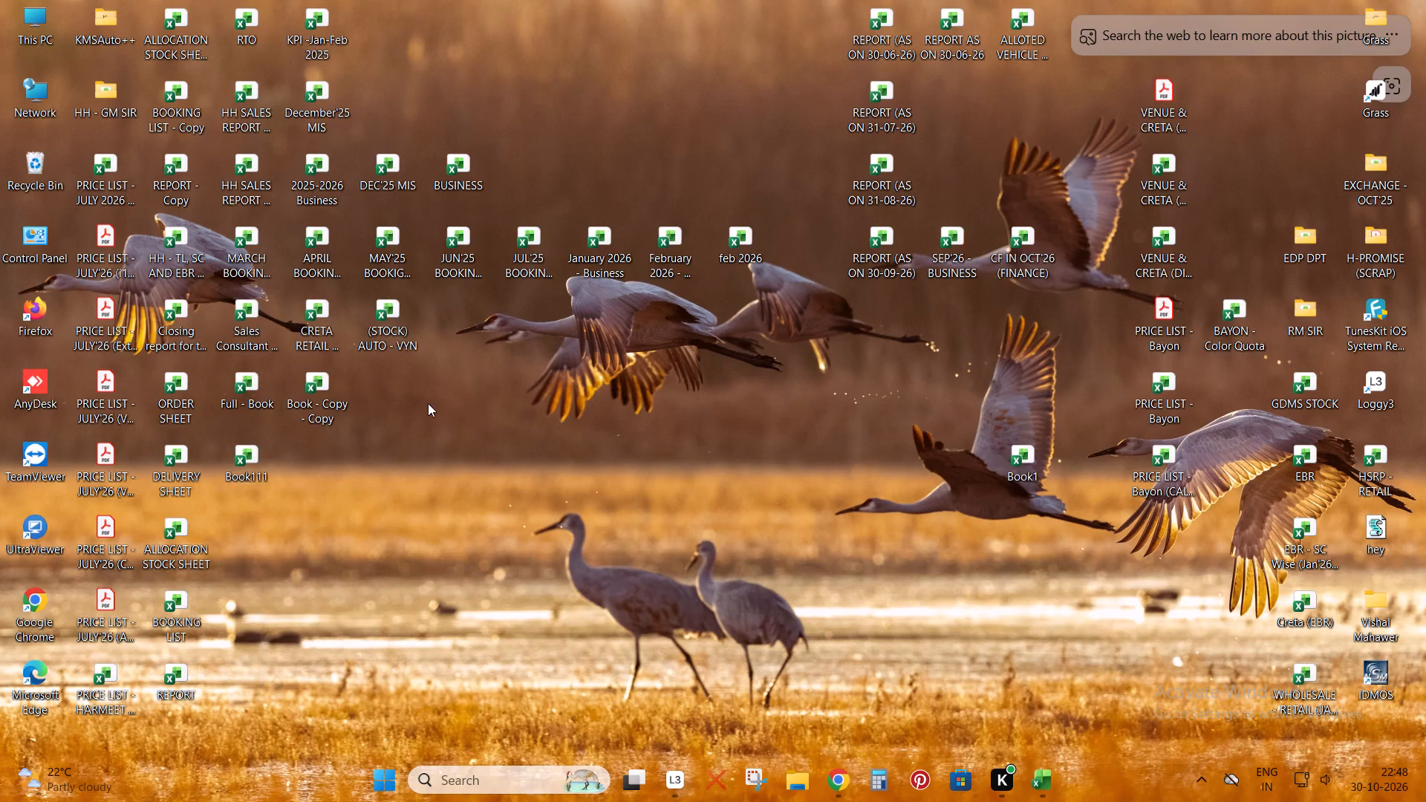
double_click(336, 394)
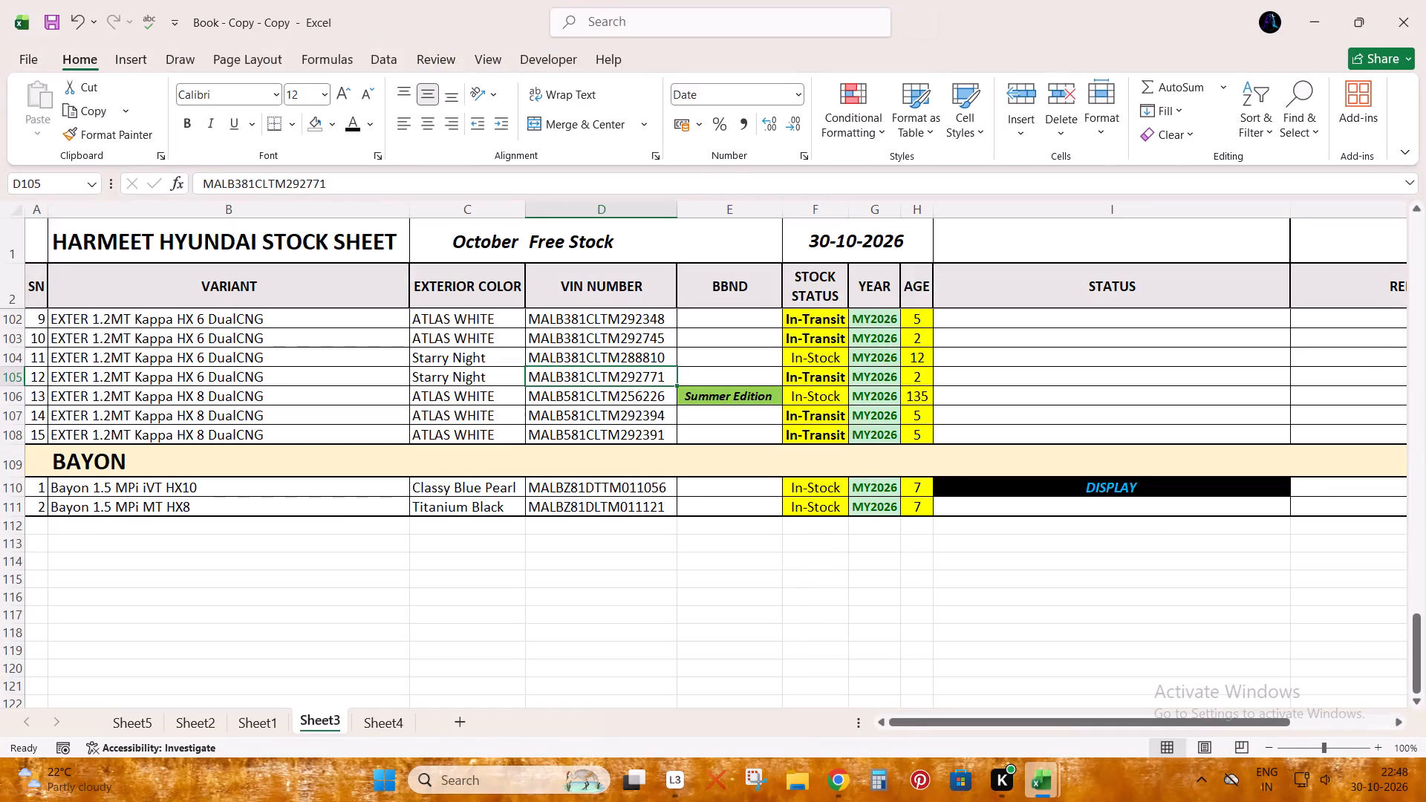
click(277, 717)
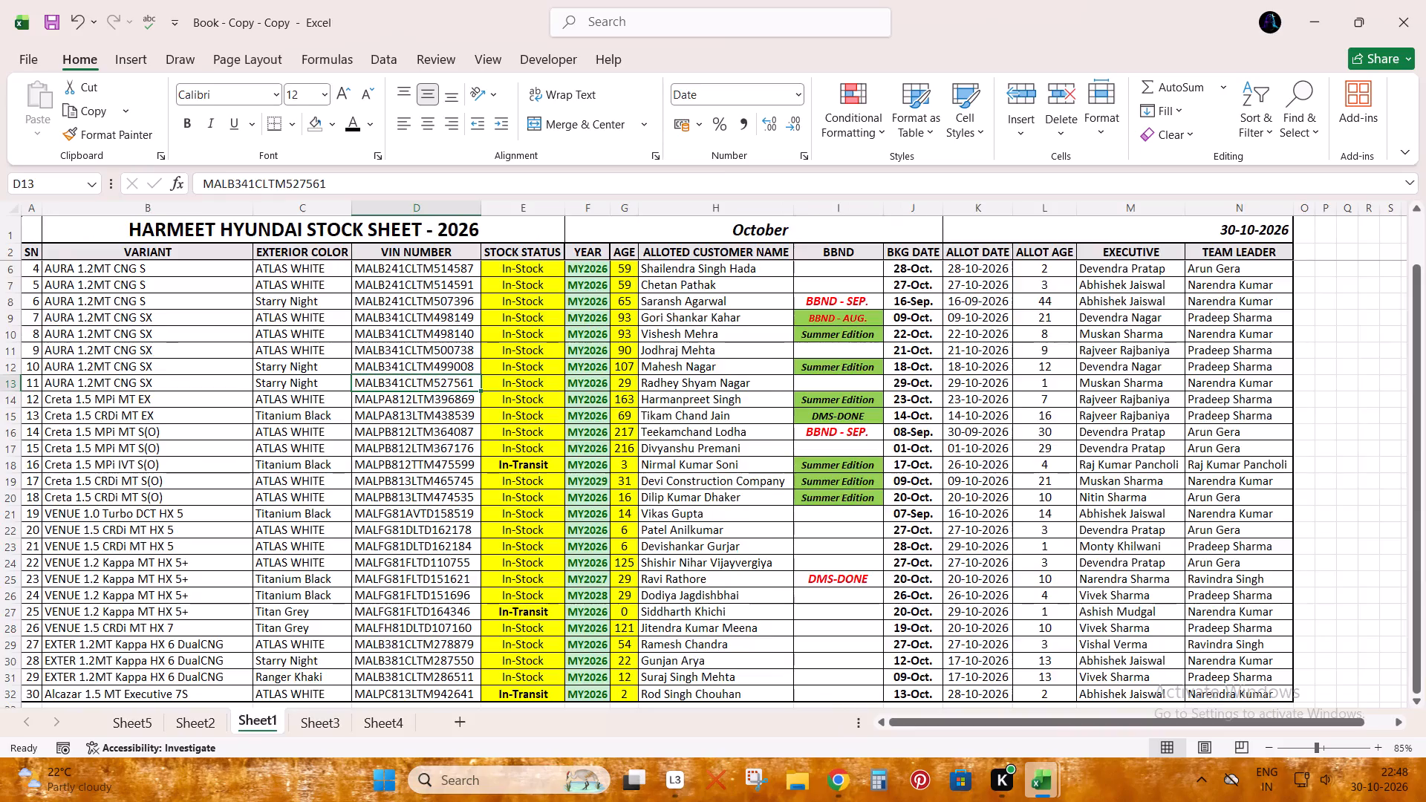
Switch to the BOOKING LIST workbook and filter the Allocation column of TOTAL BOOKING to show only Alloted.
key(alt+Tab)
click(1333, 240)
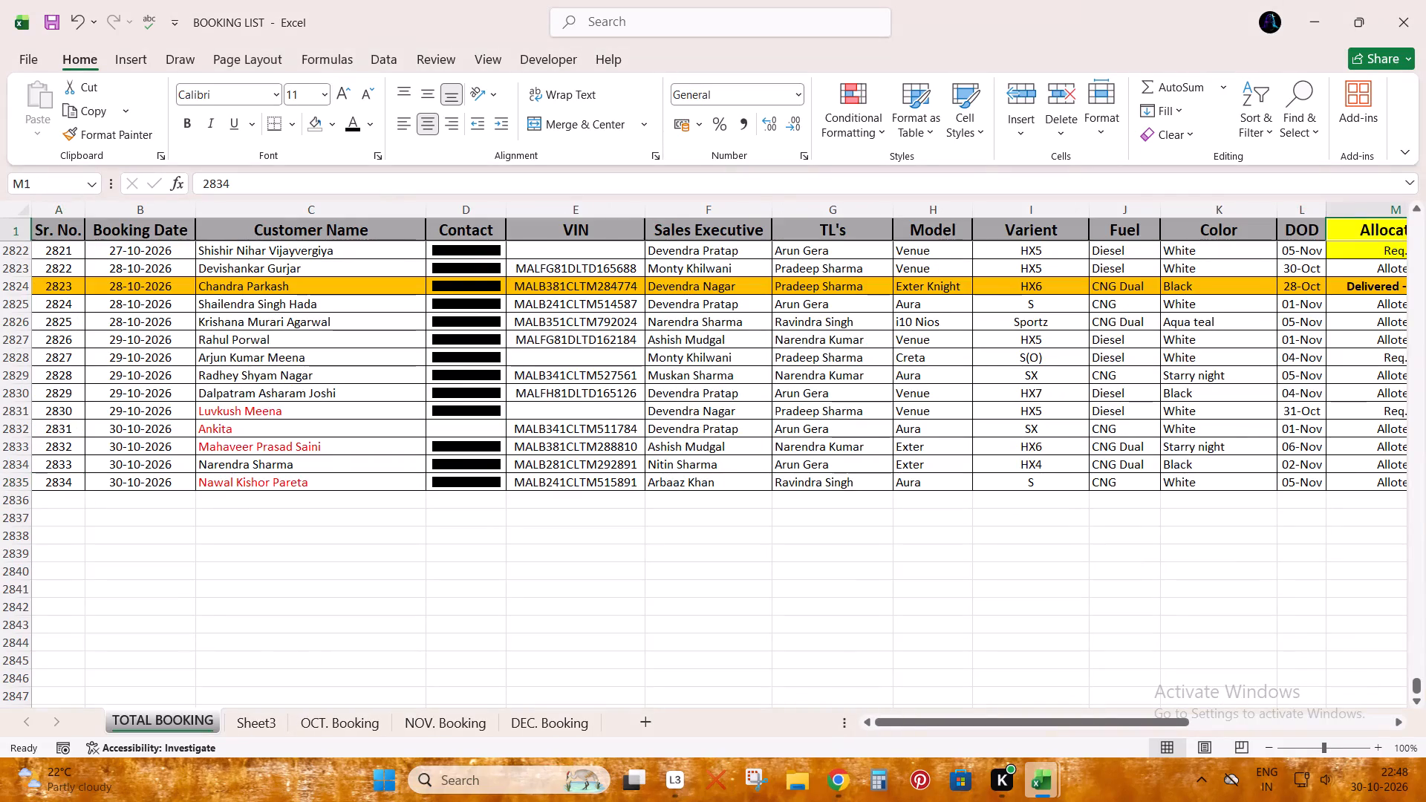
key(ctrl+shift+l)
key(alt+Down)
key(Down)
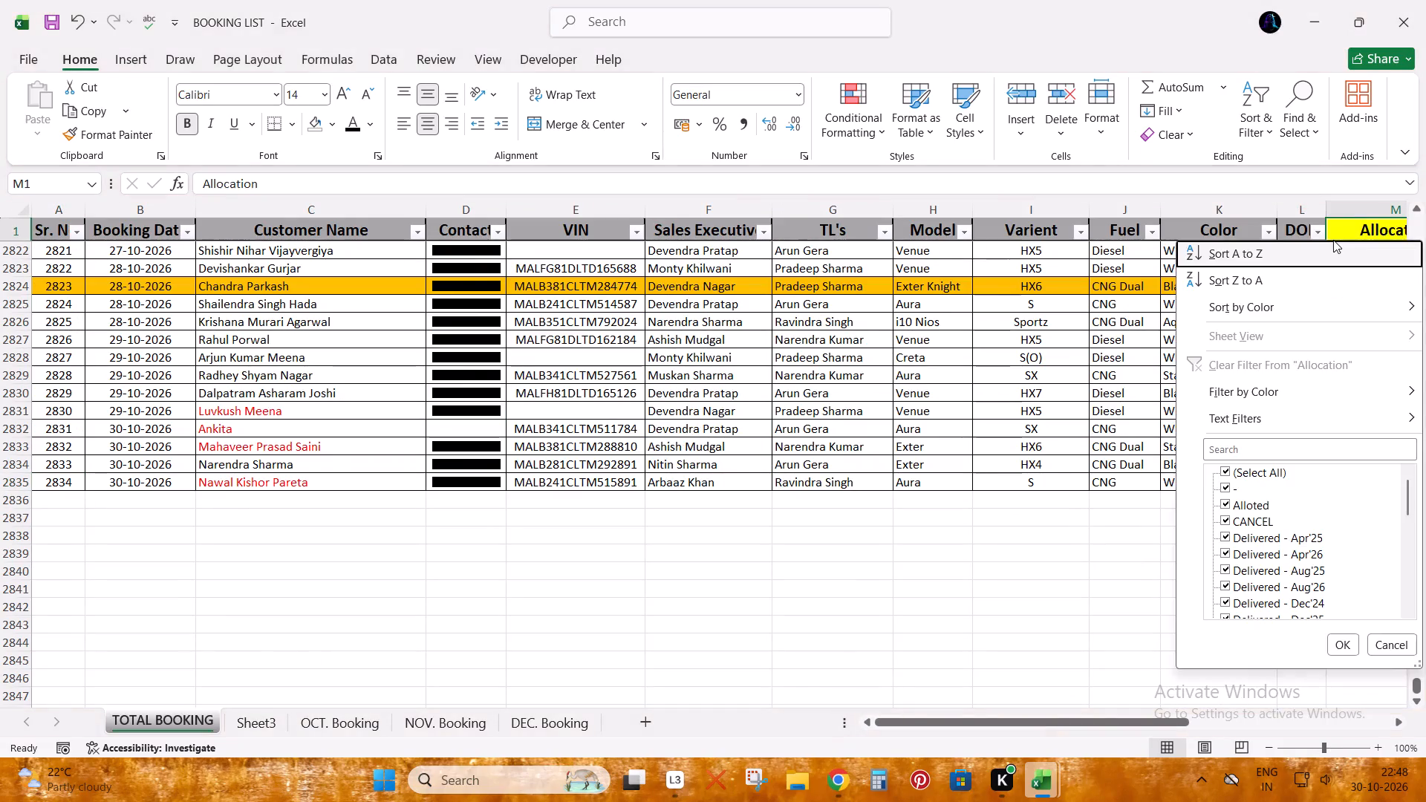
key(Down)
key(Down)
key(Down)
key(Down)
key(Down)
key(Down)
key(Down)
key(Down)
key(space)
key(Down)
key(Down)
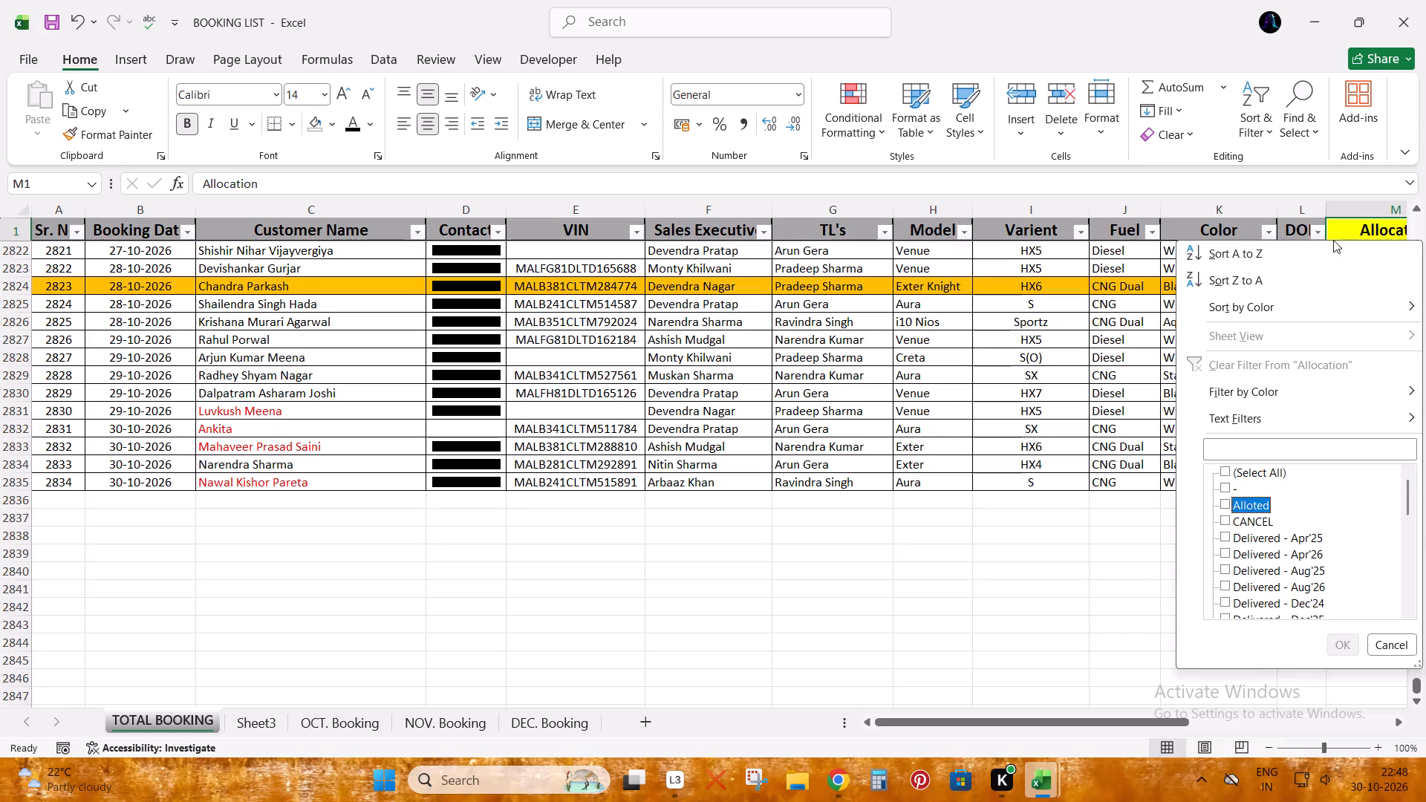
key(space)
key(Return)
key(Down)
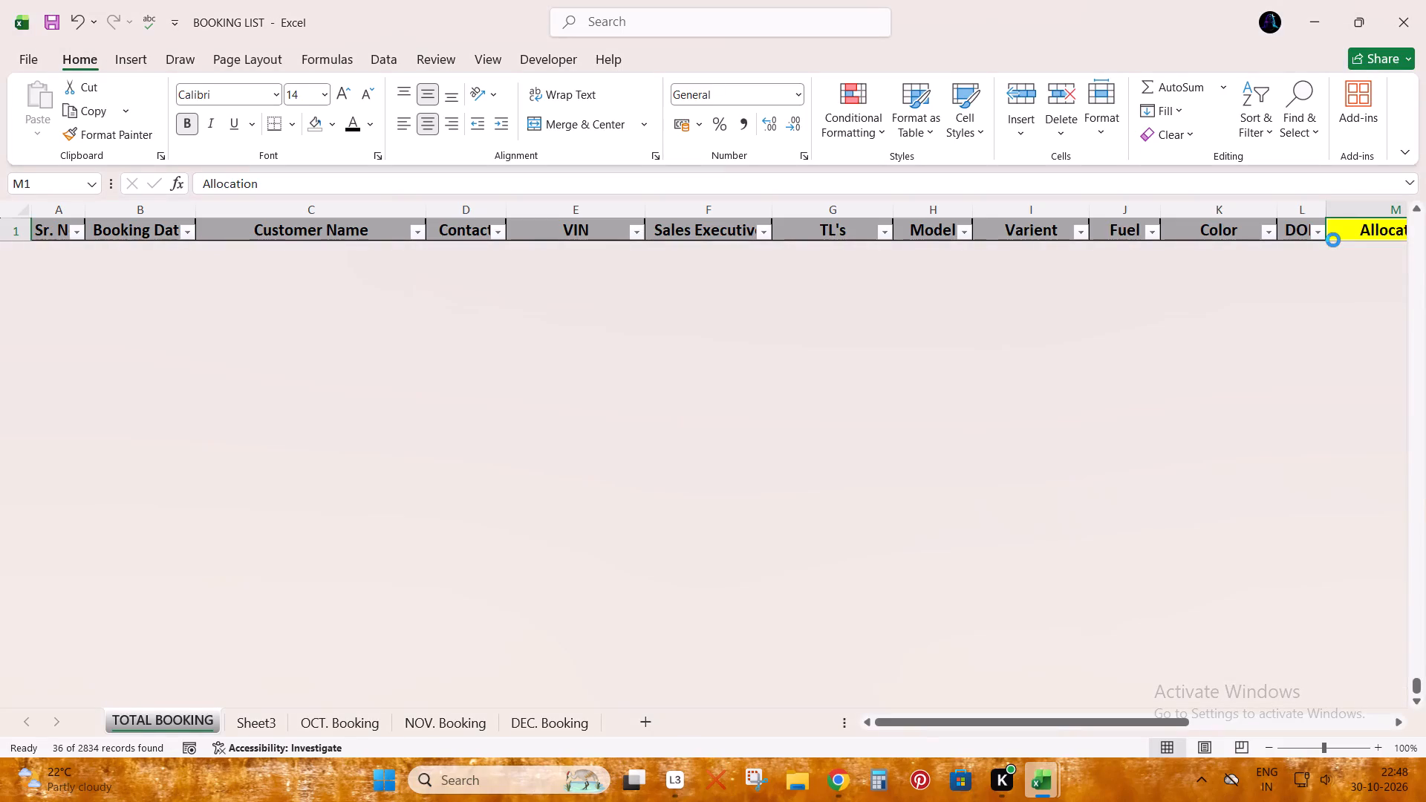
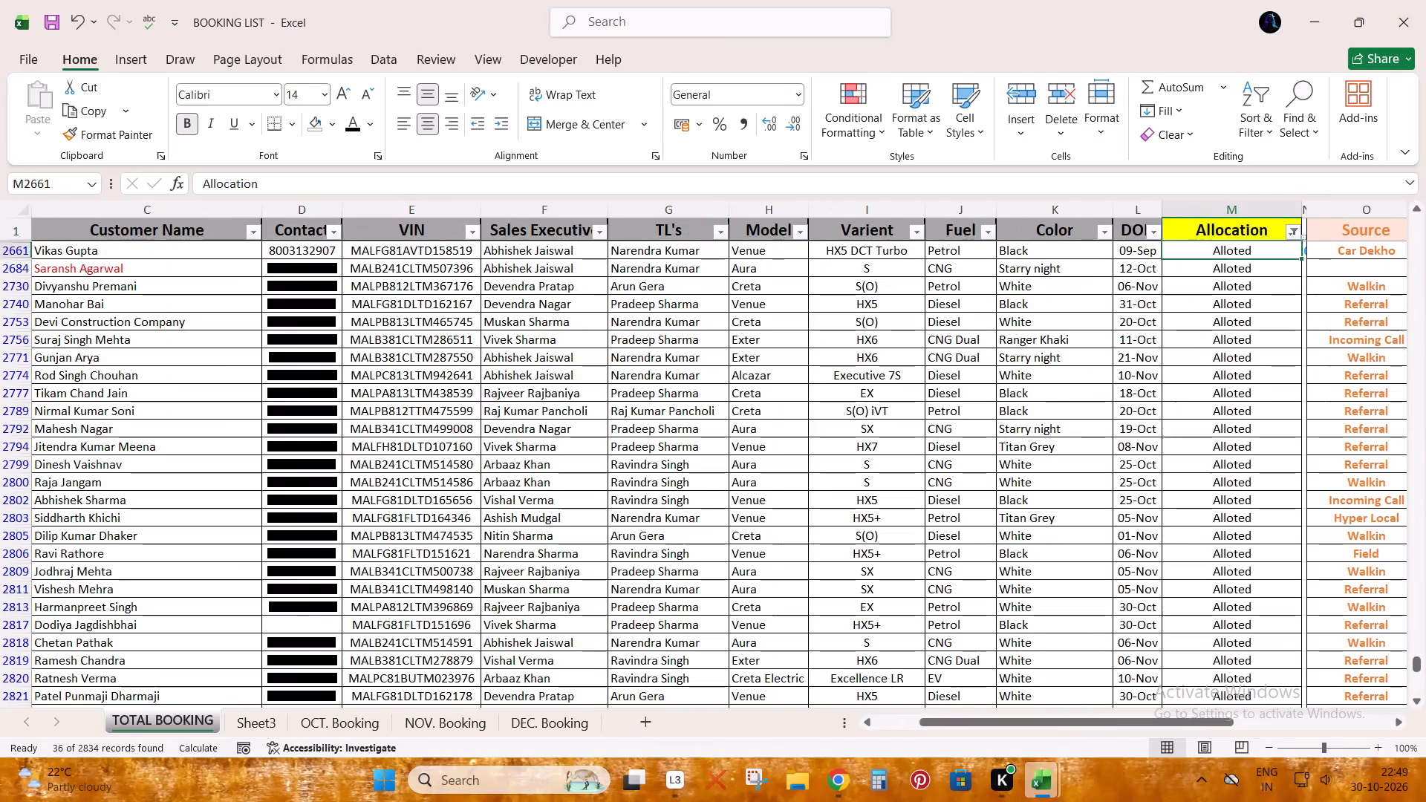
Select every Alloted entry in the filtered Allocation column of TOTAL BOOKING to check how many there are.
key(Up)
key(Down)
key(Up)
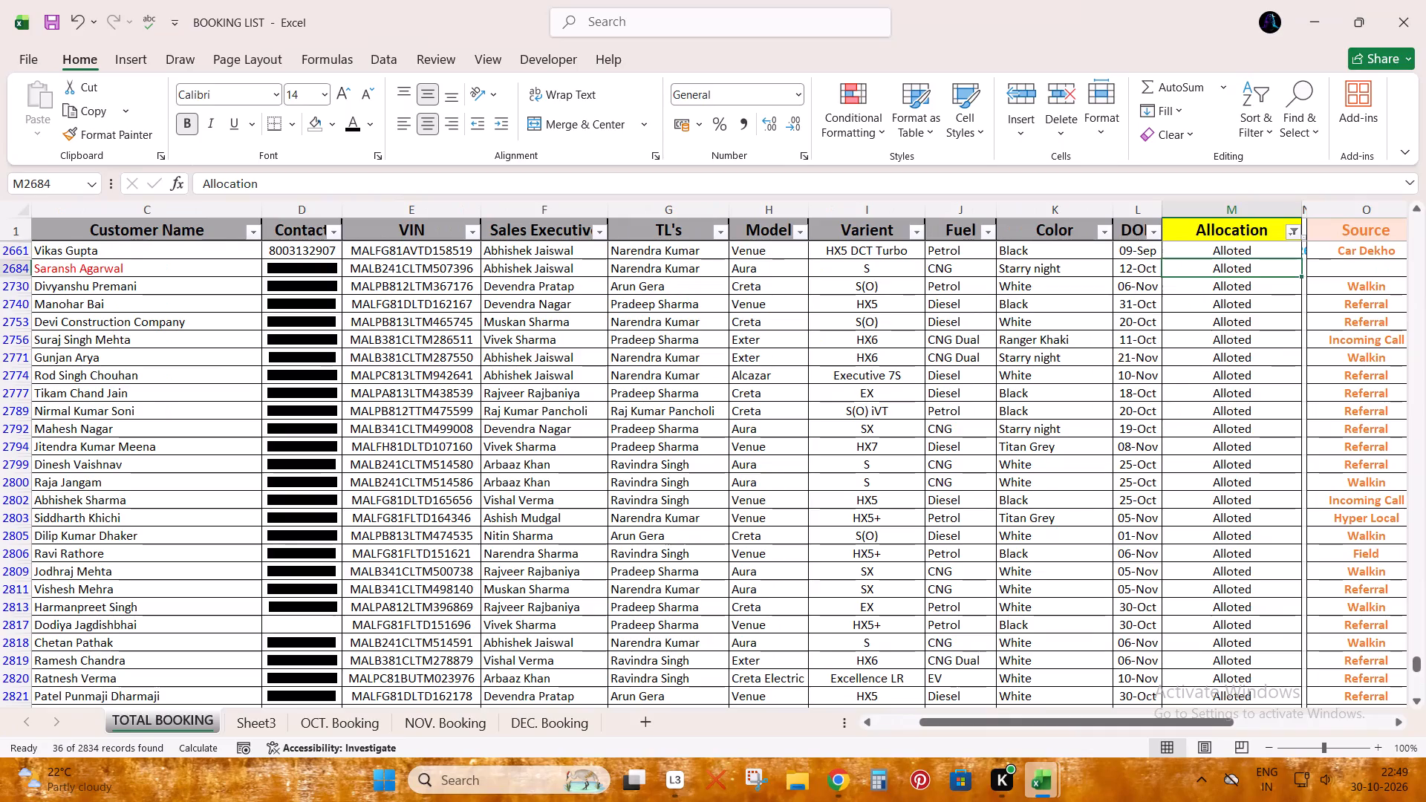
key(Up)
key(Up)
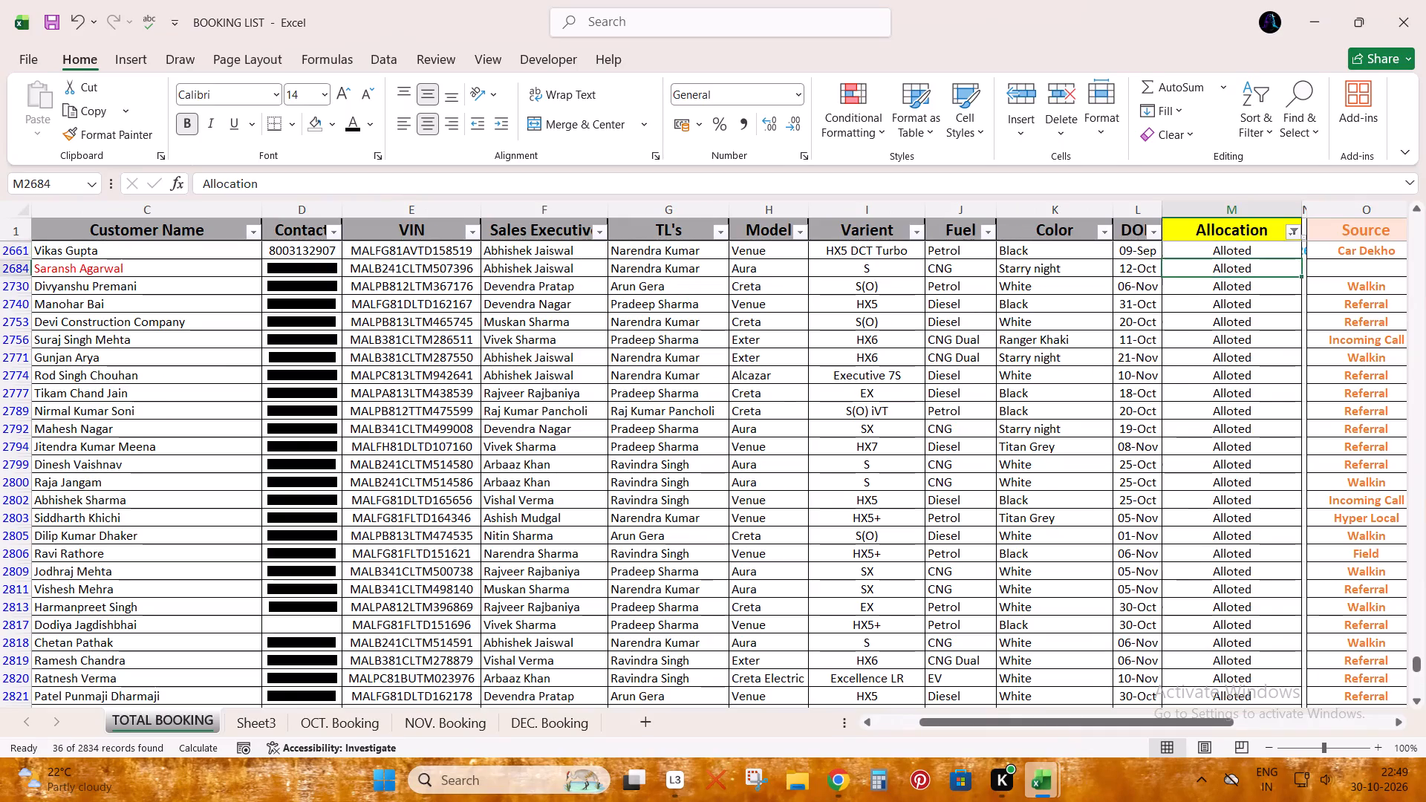
key(Up)
key(Up)
key(Up)
key(Up)
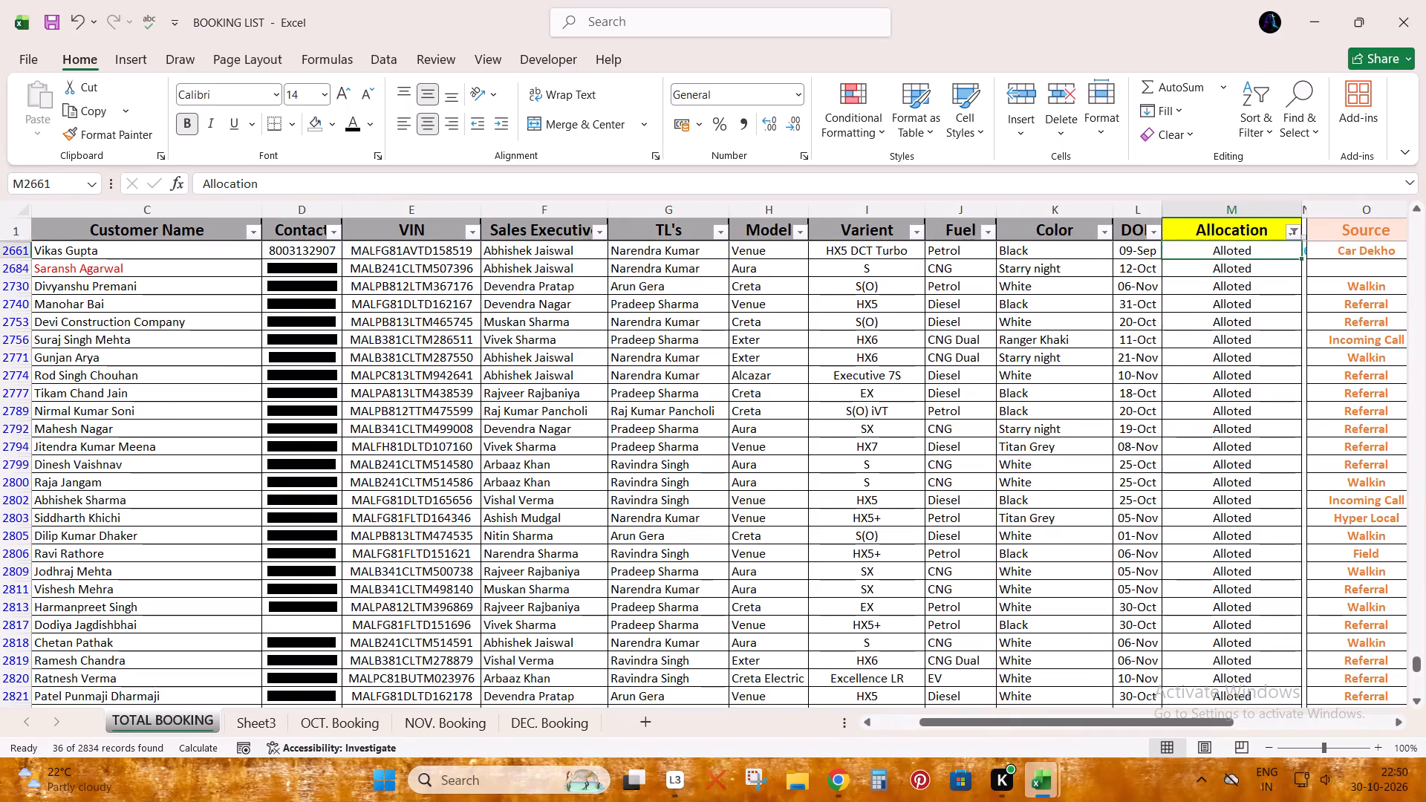
key(Down)
key(ctrl+shift+Down)
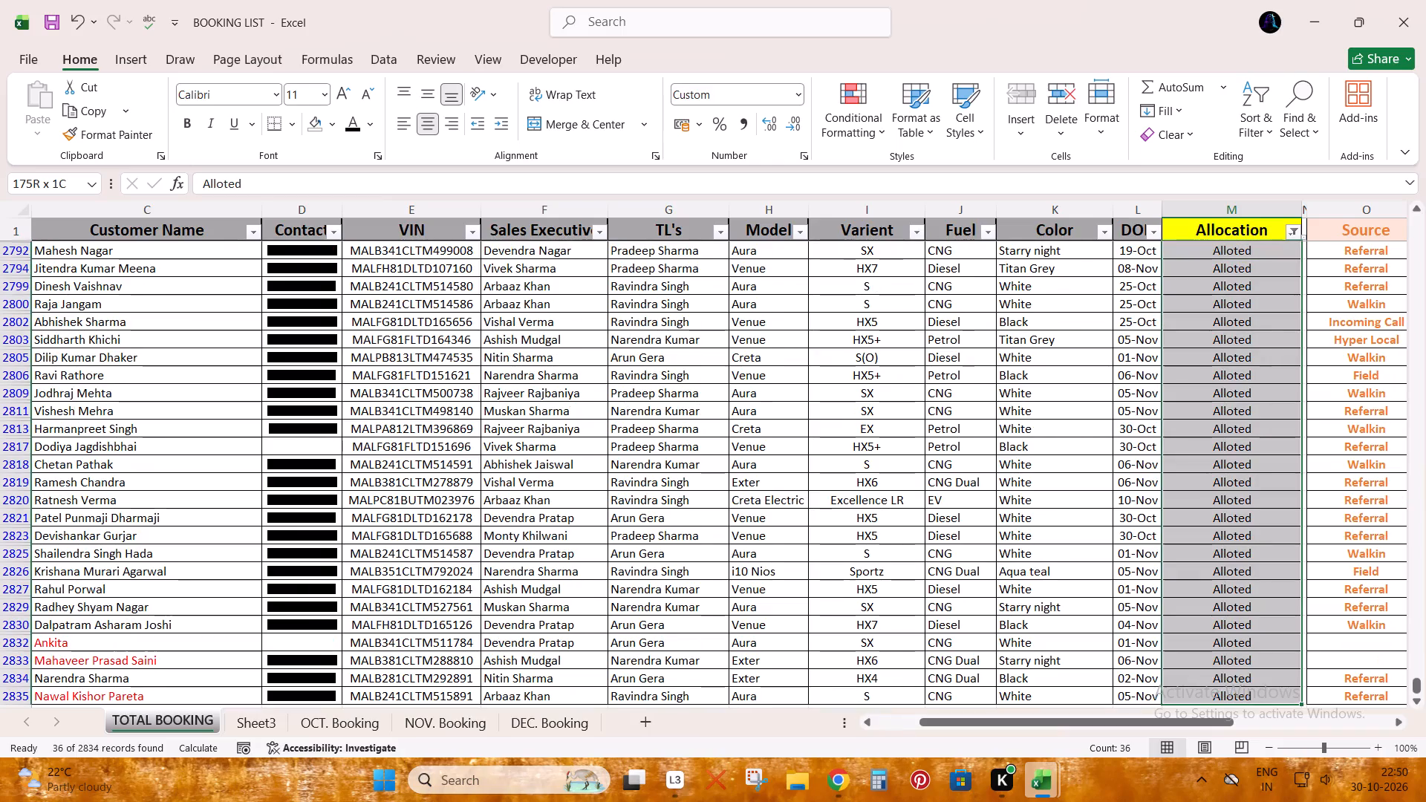
key(ctrl+Up)
key(Down)
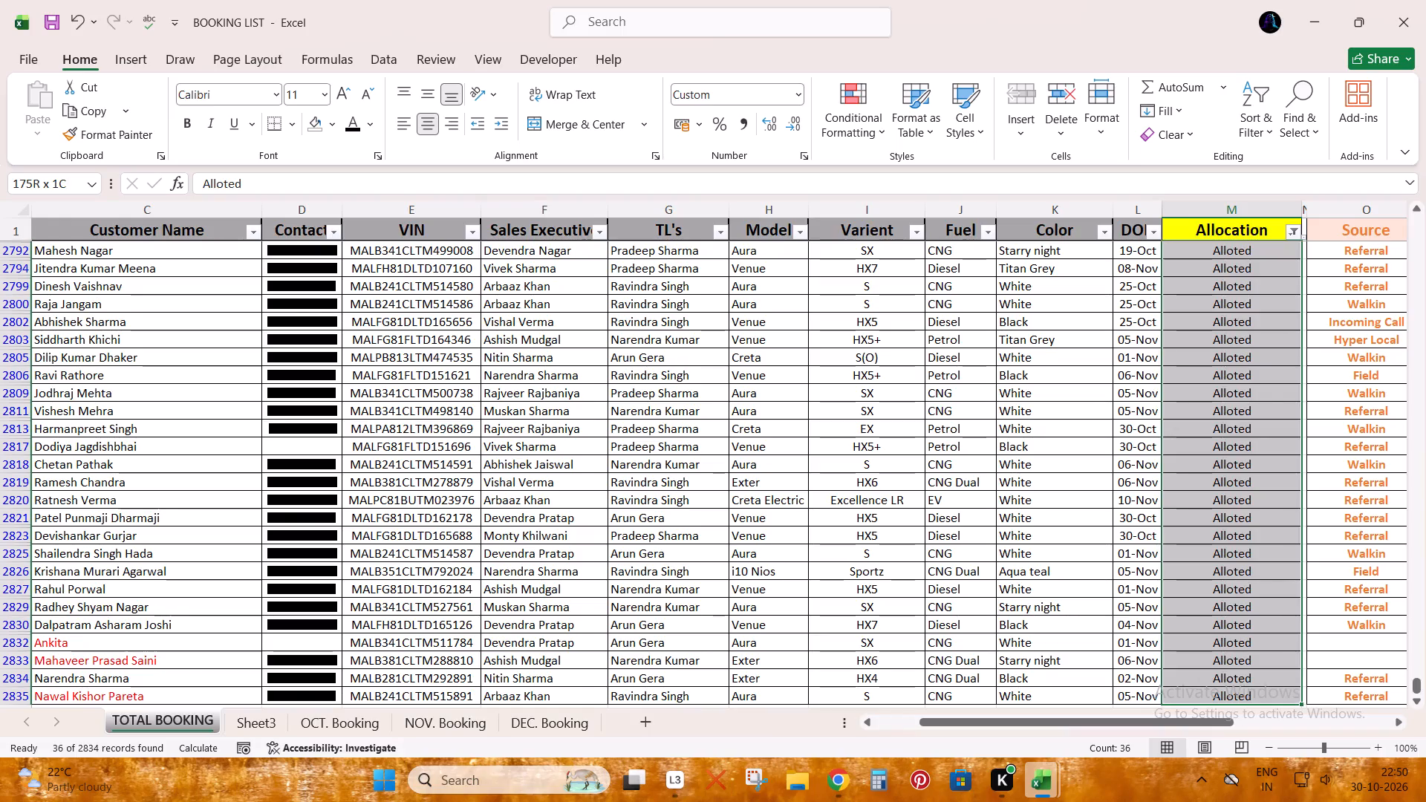
key(Up)
key(Up)
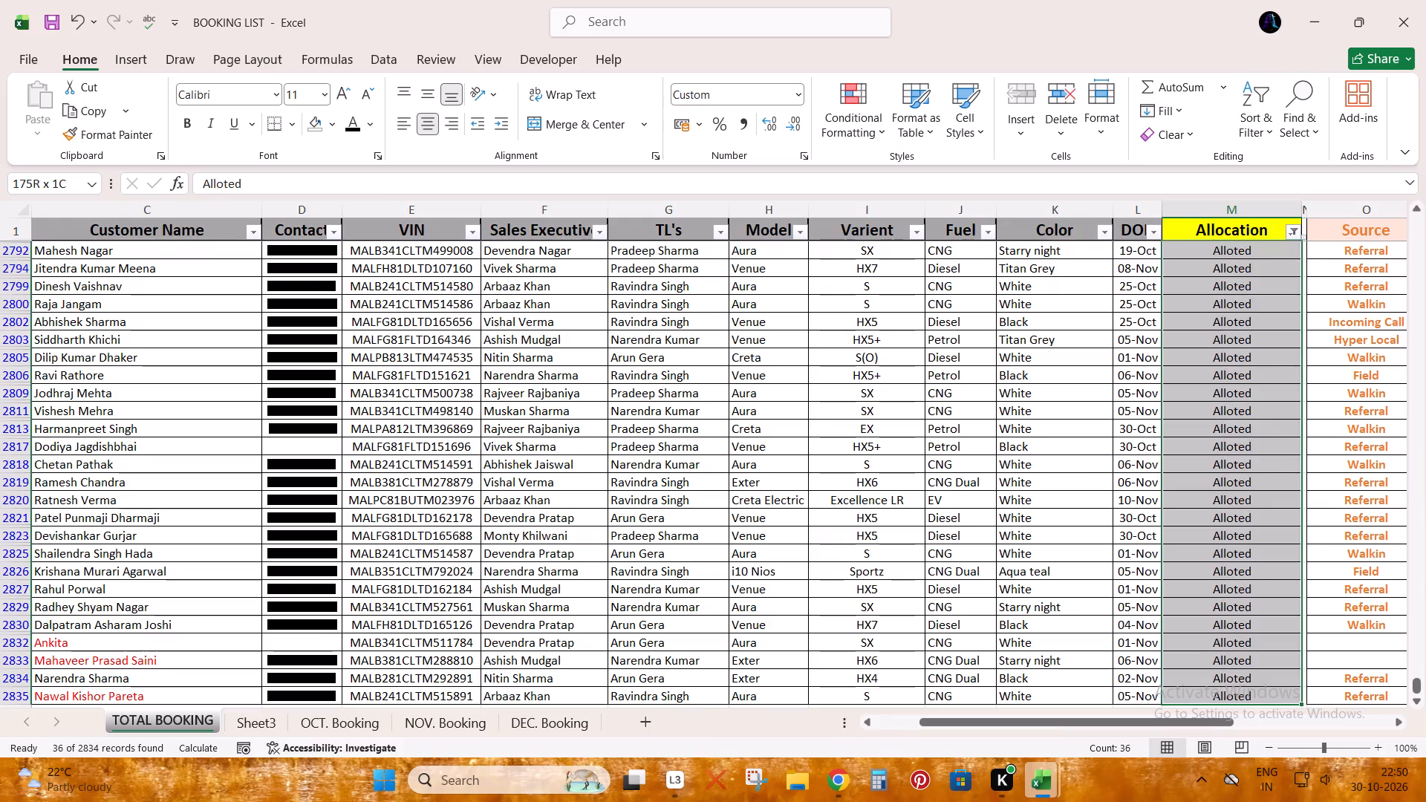
key(Up)
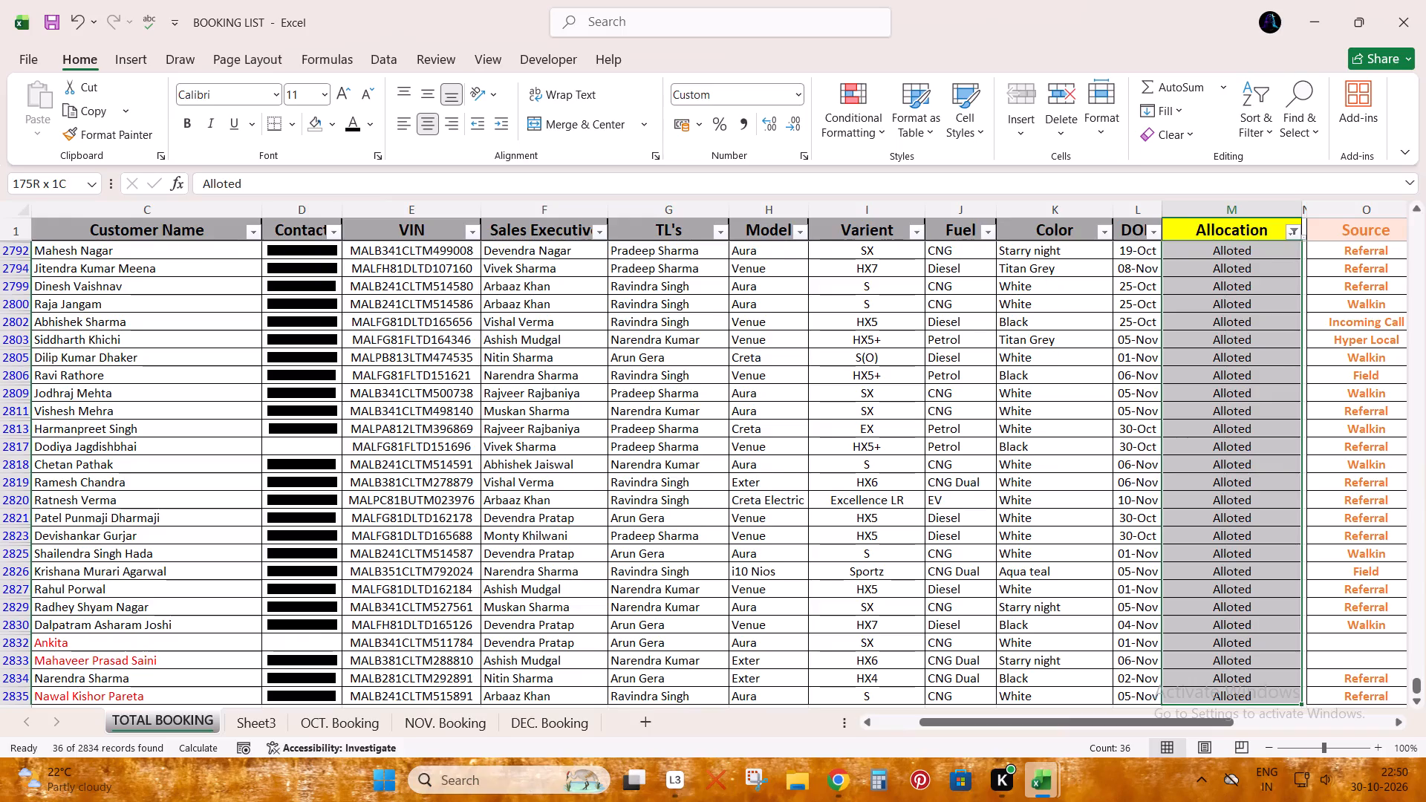
click(1143, 339)
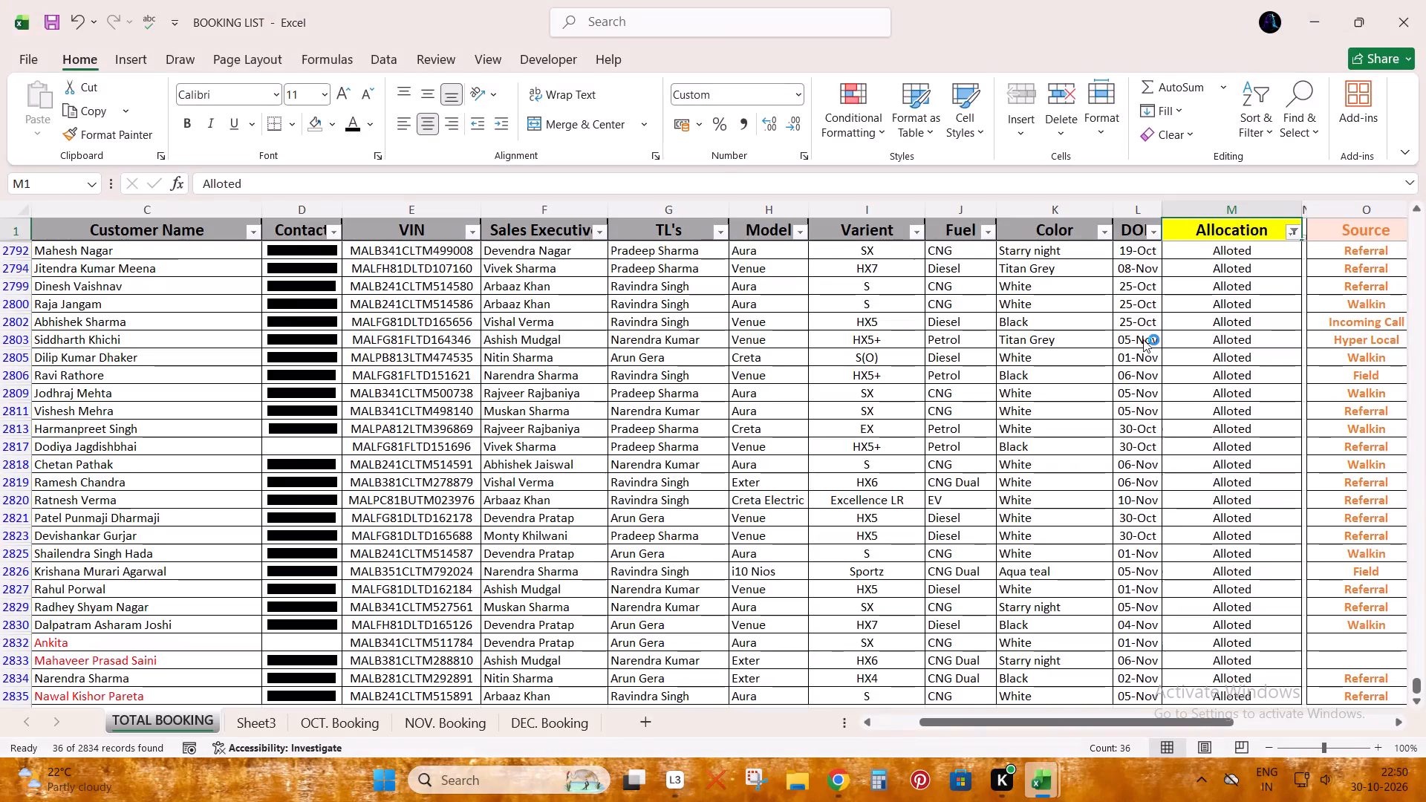
key(Down)
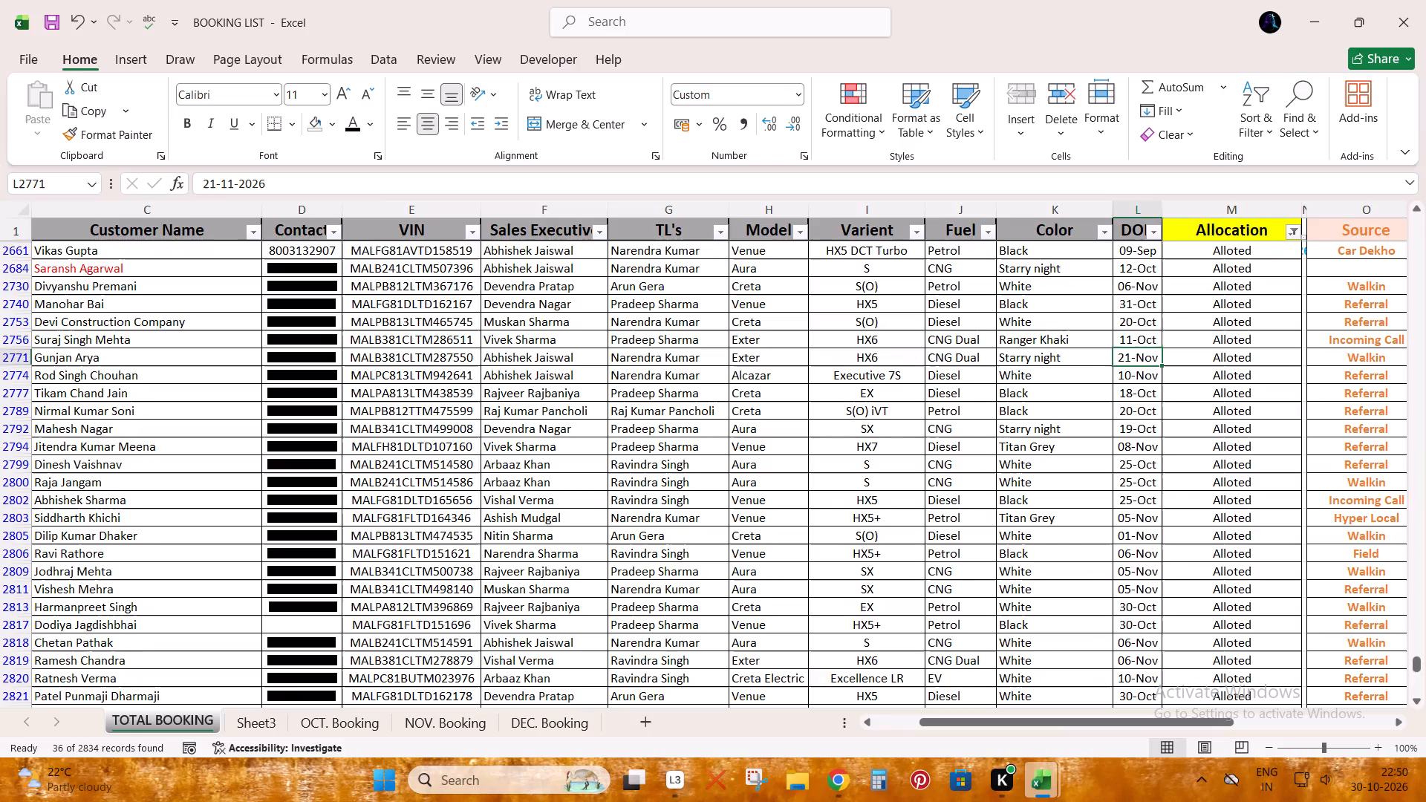
key(ctrl+Up)
key(Right)
key(Down)
key(Up)
key(Down)
key(ctrl+shift+Down)
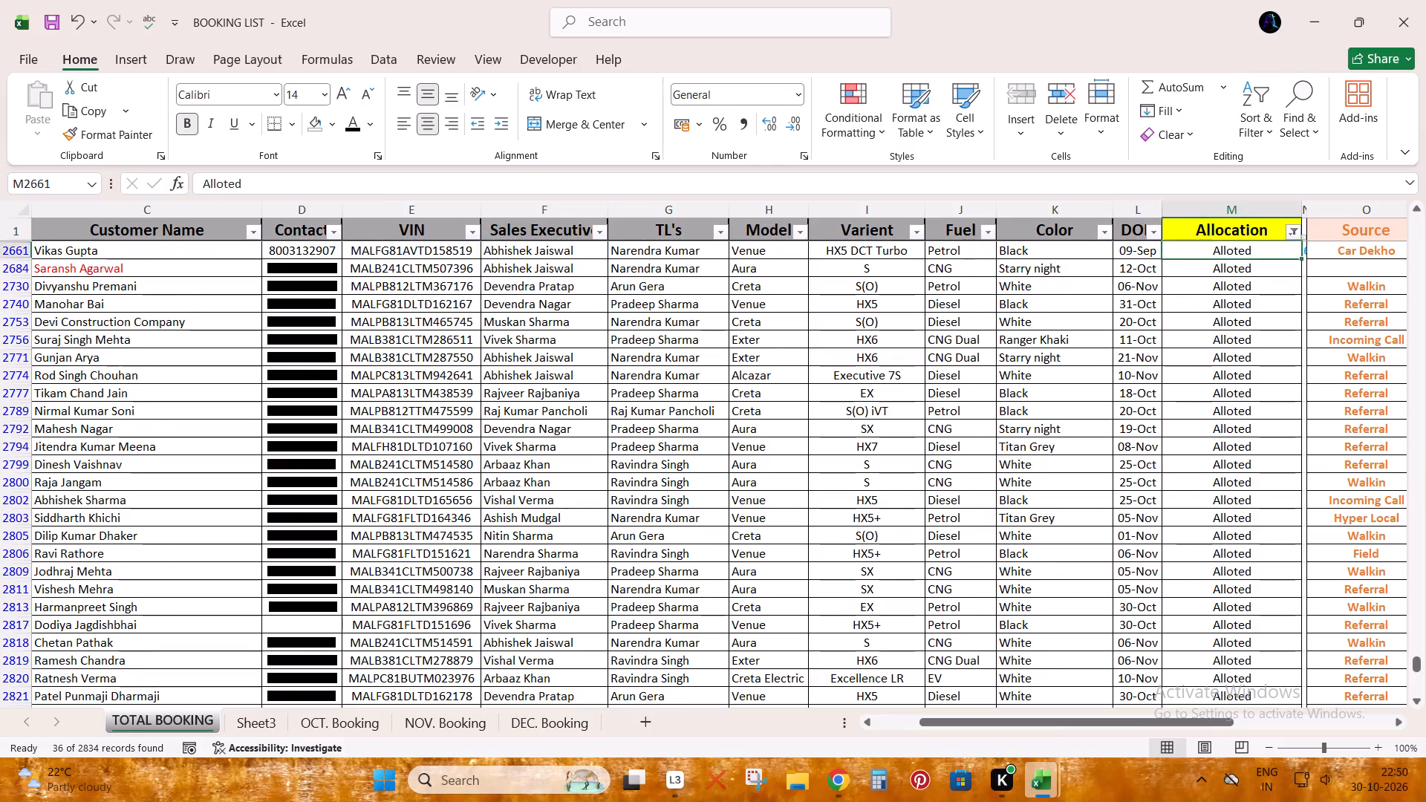
Switch to the ALLOCATION STOCK SHEET workbook and turn on filtering for the STOCK sheet's header row.
key(alt+Tab)
key(alt+Tab)
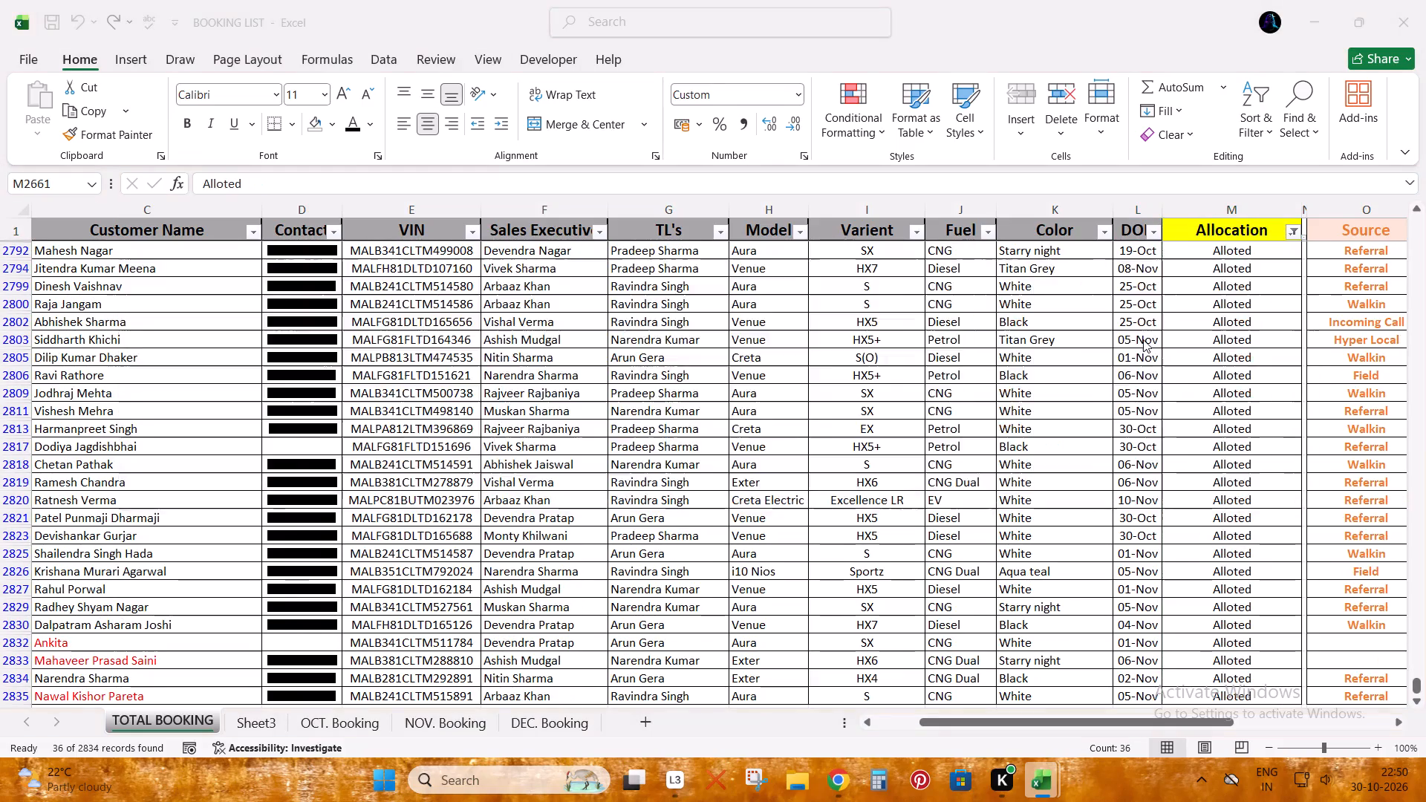
click(1251, 281)
key(ctrl+shift+l)
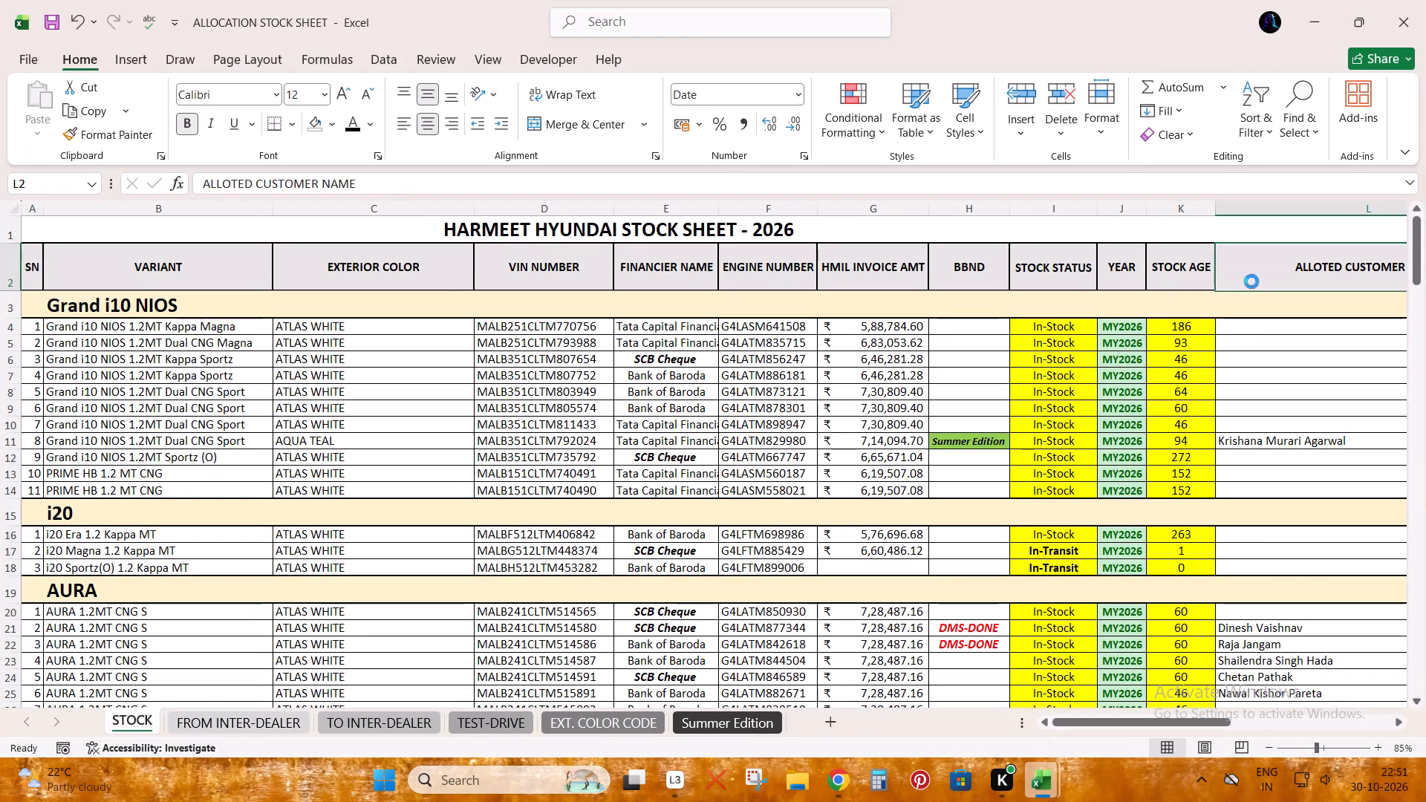
In the ALLOTED CUSTOMER NAME filter, exclude the DEMO and DISPLAY entries while keeping the actual customers included.
key(alt+Down)
key(Down)
key(Down)
key(Down)
key(Down)
key(Down)
key(Down)
key(Down)
key(Down)
key(Down)
key(Down)
key(Down)
key(Down)
key(Down)
key(Down)
key(space)
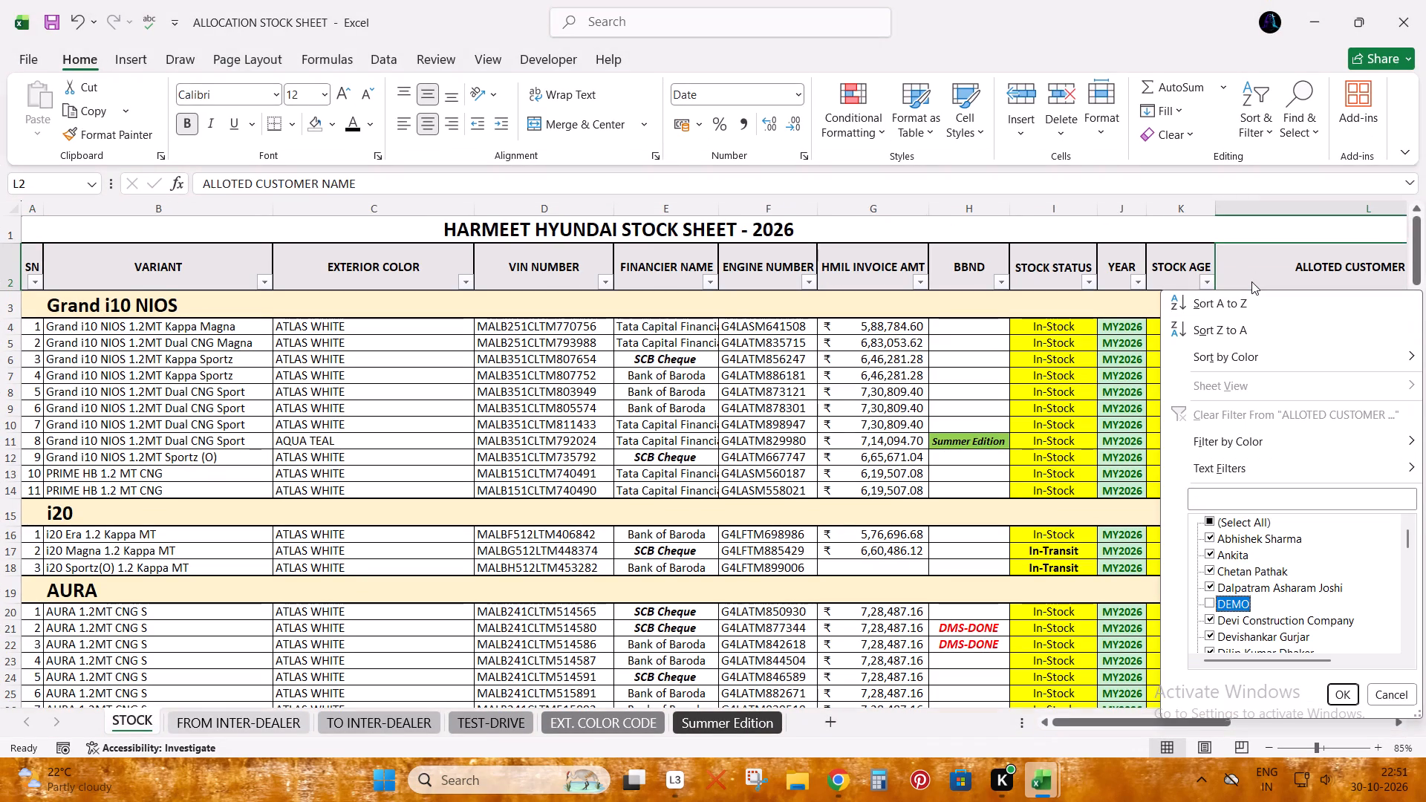
key(Down)
key(Down)
key(Down)
key(Down)
key(Down)
key(Down)
key(Up)
key(Down)
key(space)
key(Up)
key(space)
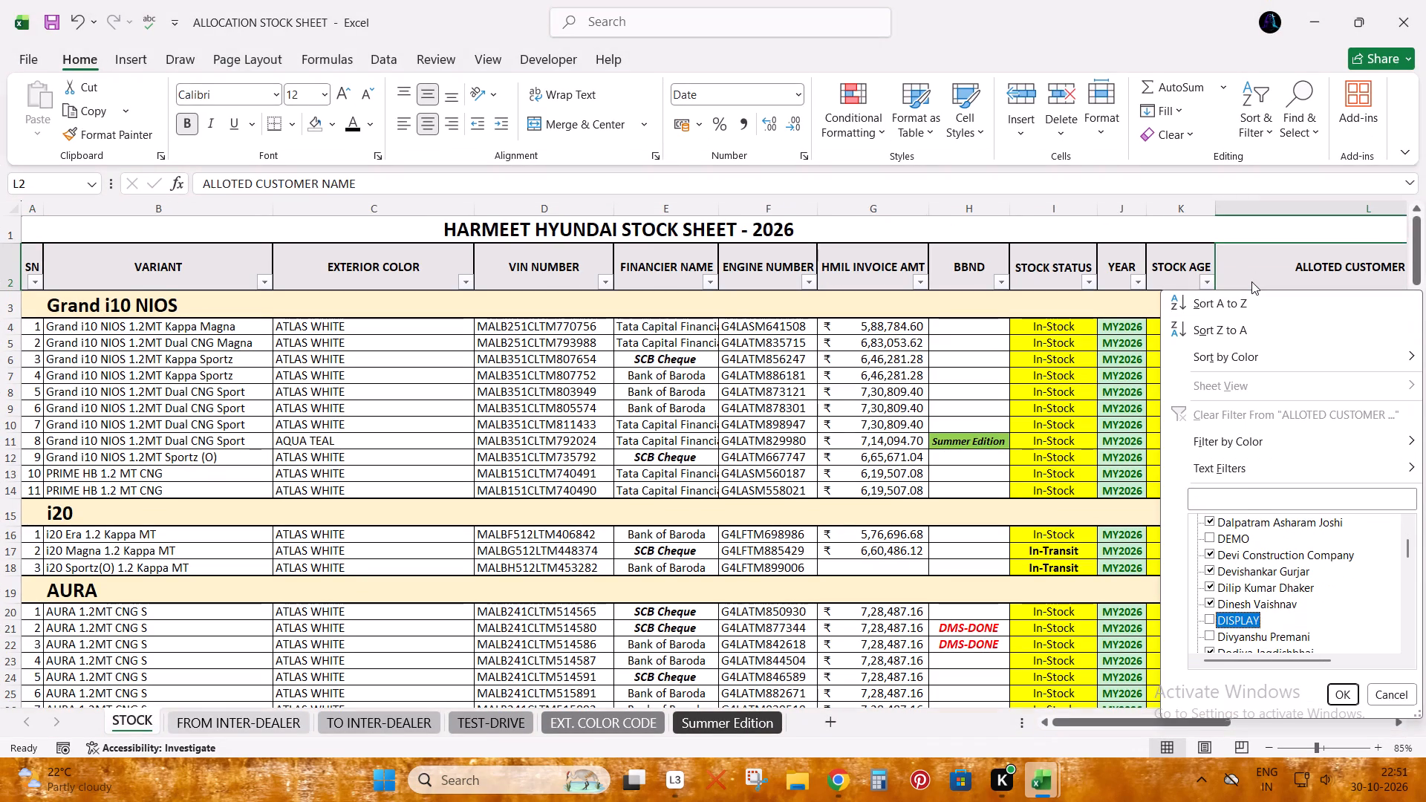
key(Down)
key(space)
Exclude all dealer-transfer entries for ADITI, ASM, BABA and L.R. HYUNDAI from the customer name filter, keeping every customer included.
key(Down)
key(Down)
key(Down)
key(Down)
key(Down)
key(Down)
key(Down)
key(Down)
key(Up)
key(Up)
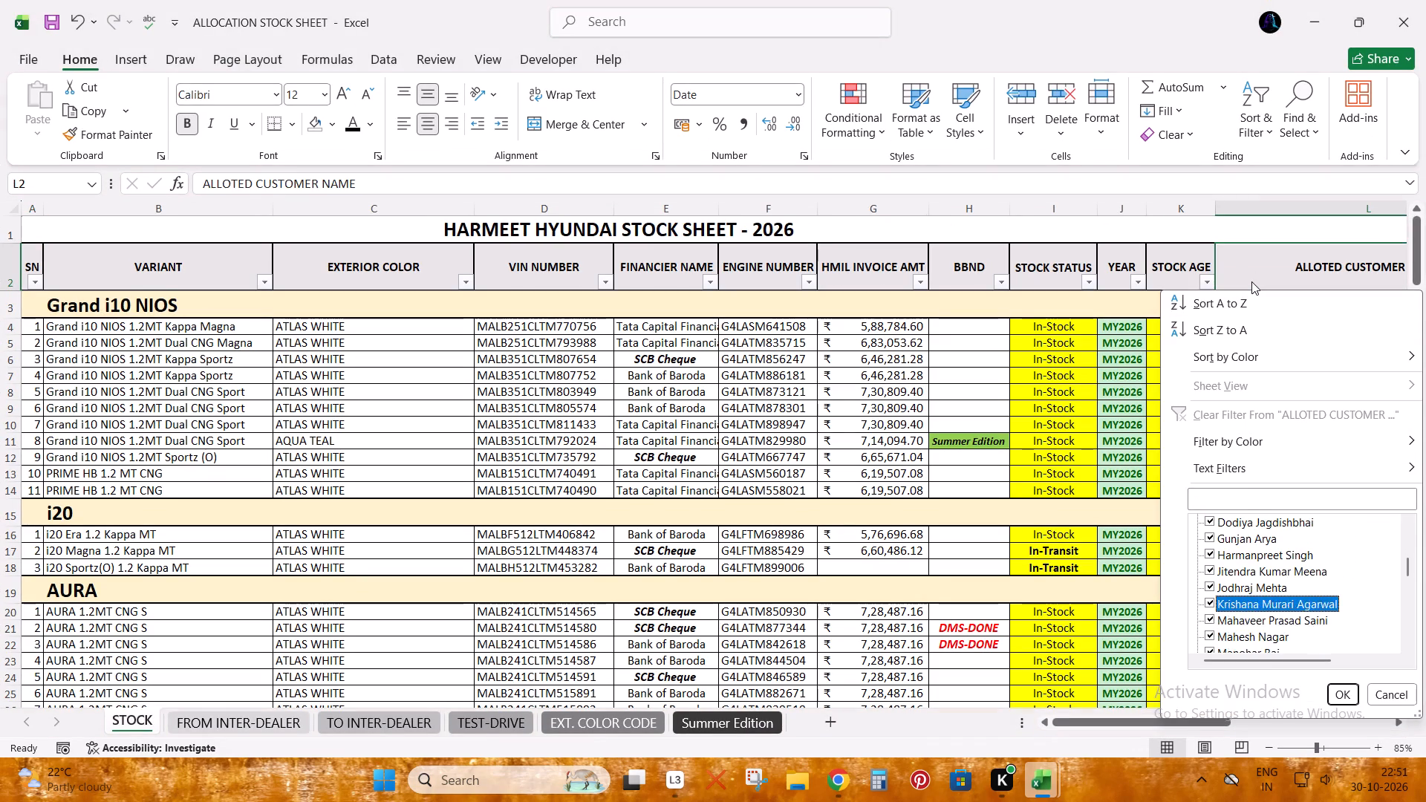
key(Down)
key(Down)
key(Down)
key(Down)
key(Down)
key(Down)
key(Down)
key(Down)
key(Down)
key(Down)
key(Down)
key(Down)
key(Down)
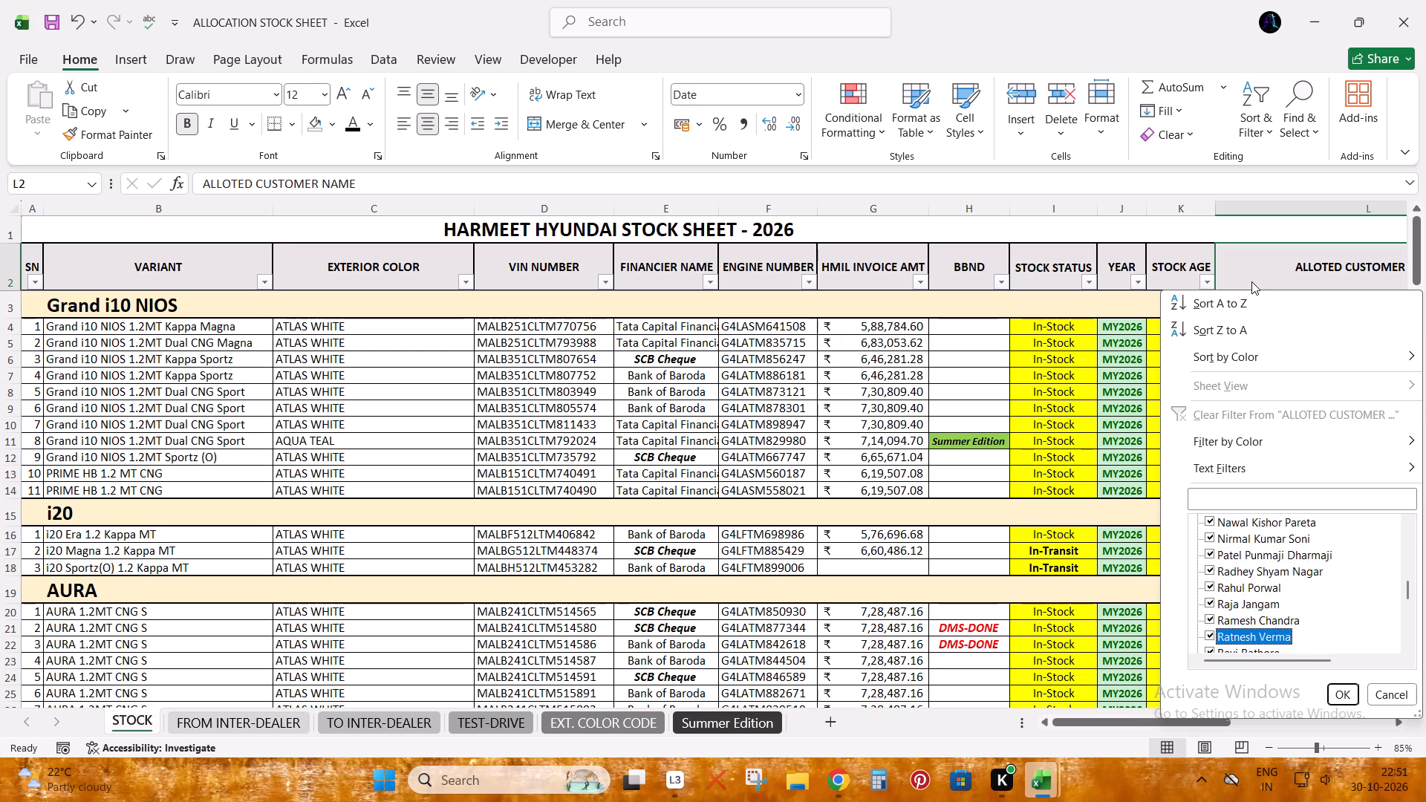
key(Down)
key(Down)
key(Down)
key(Down)
key(Down)
key(Down)
key(Down)
key(Down)
key(Down)
key(Up)
key(Up)
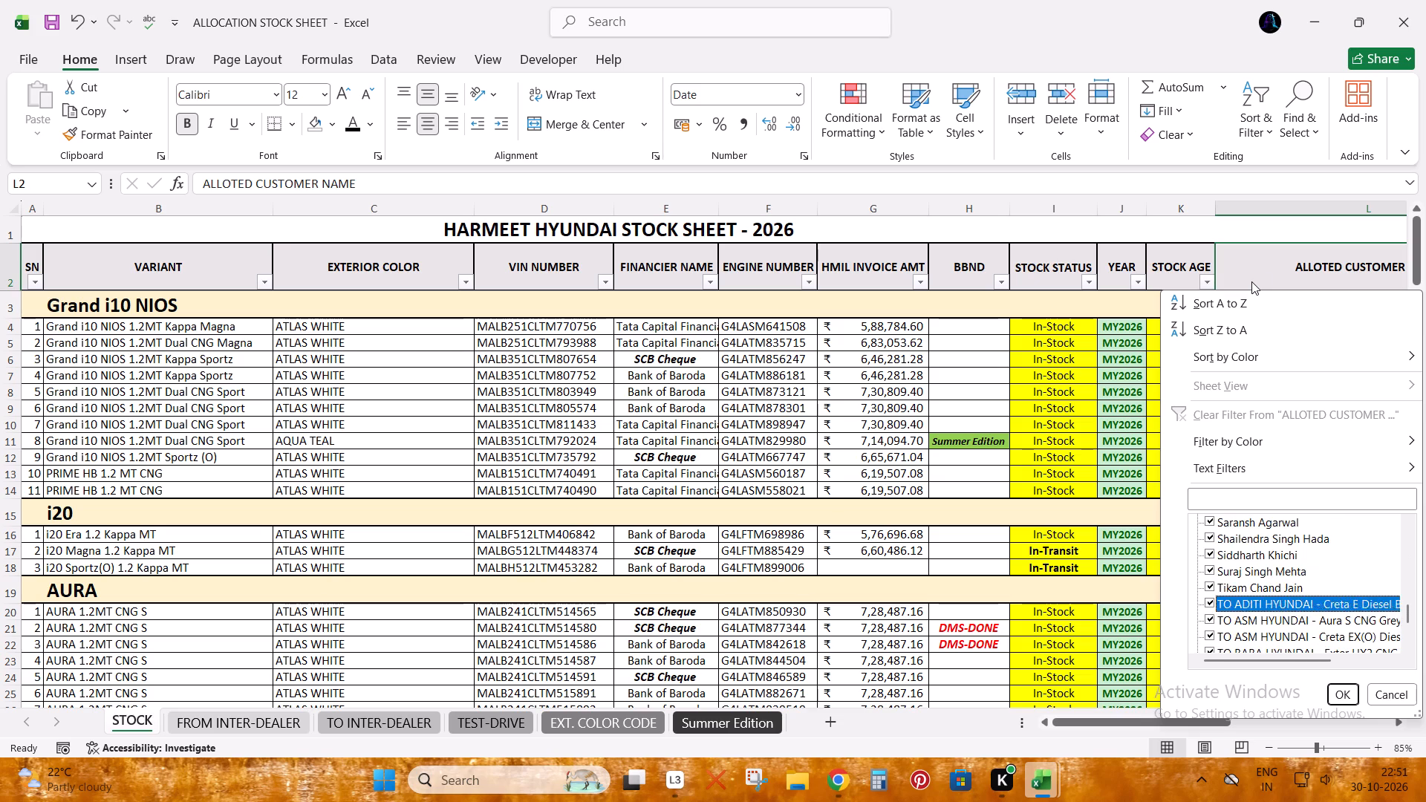
key(Up)
key(space)
key(Down)
key(space)
key(Up)
key(space)
key(Down)
key(space)
key(Down)
key(Down)
key(Up)
key(space)
key(Up)
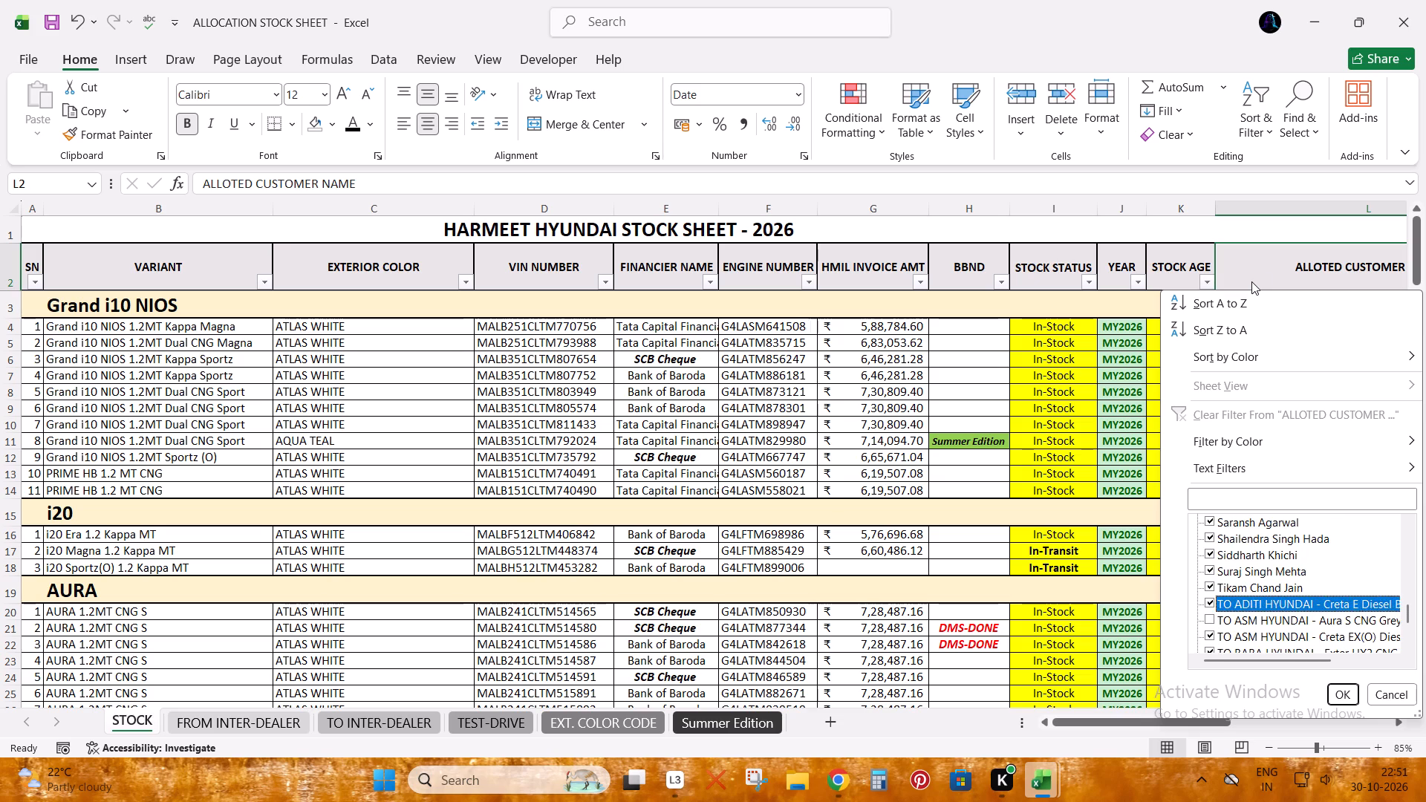
key(space)
key(Down)
key(Down)
key(space)
key(Down)
key(space)
key(Down)
key(space)
key(Down)
key(space)
key(Down)
key(space)
key(Down)
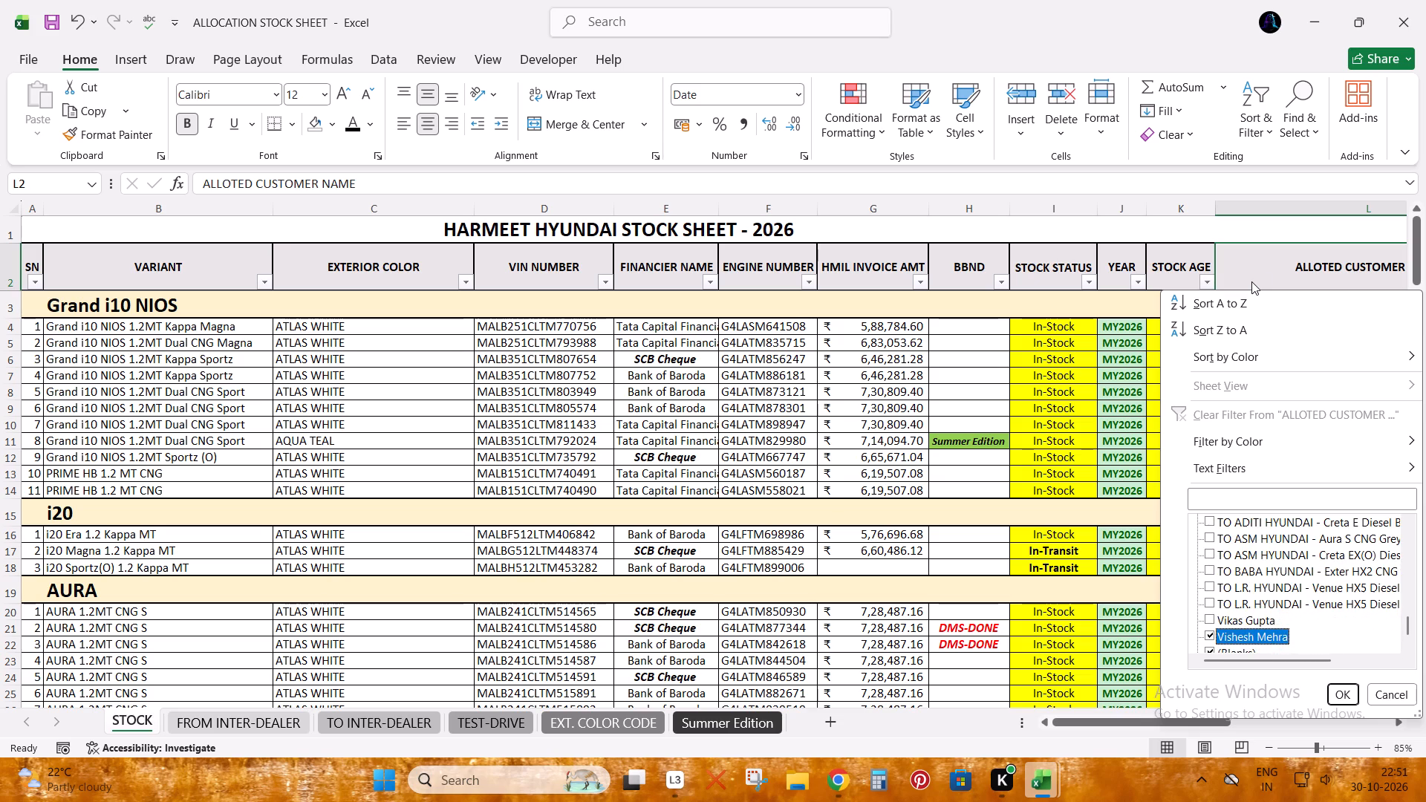
key(Up)
key(space)
Exclude the blanks as well and apply the ALLOTED CUSTOMER NAME filter.
key(Down)
key(Down)
key(Down)
key(Up)
key(space)
key(Return)
Select the filtered alloted customer names and compare their count with the Alloted selection in BOOKING LIST.
key(Down)
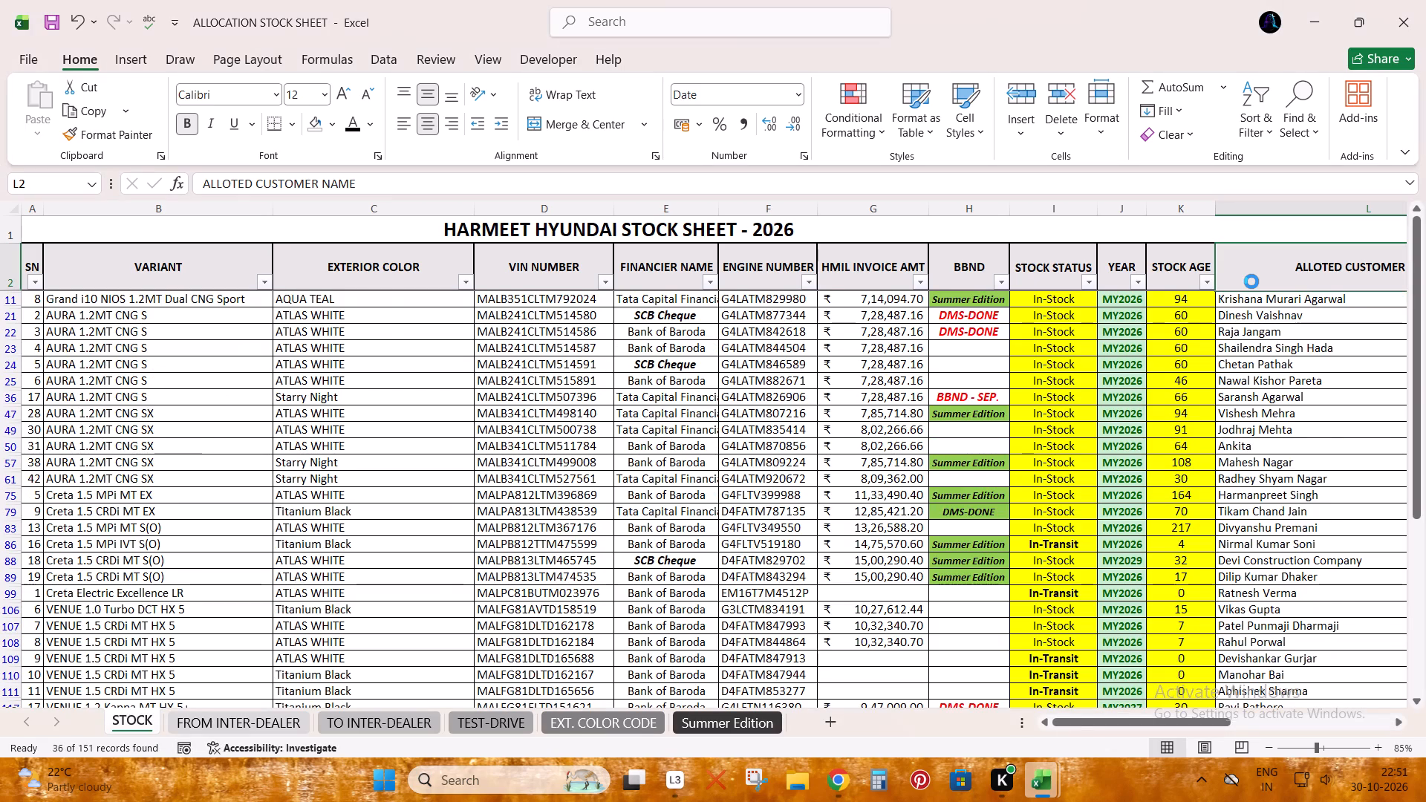
key(ctrl+shift+Down)
key(alt+Tab)
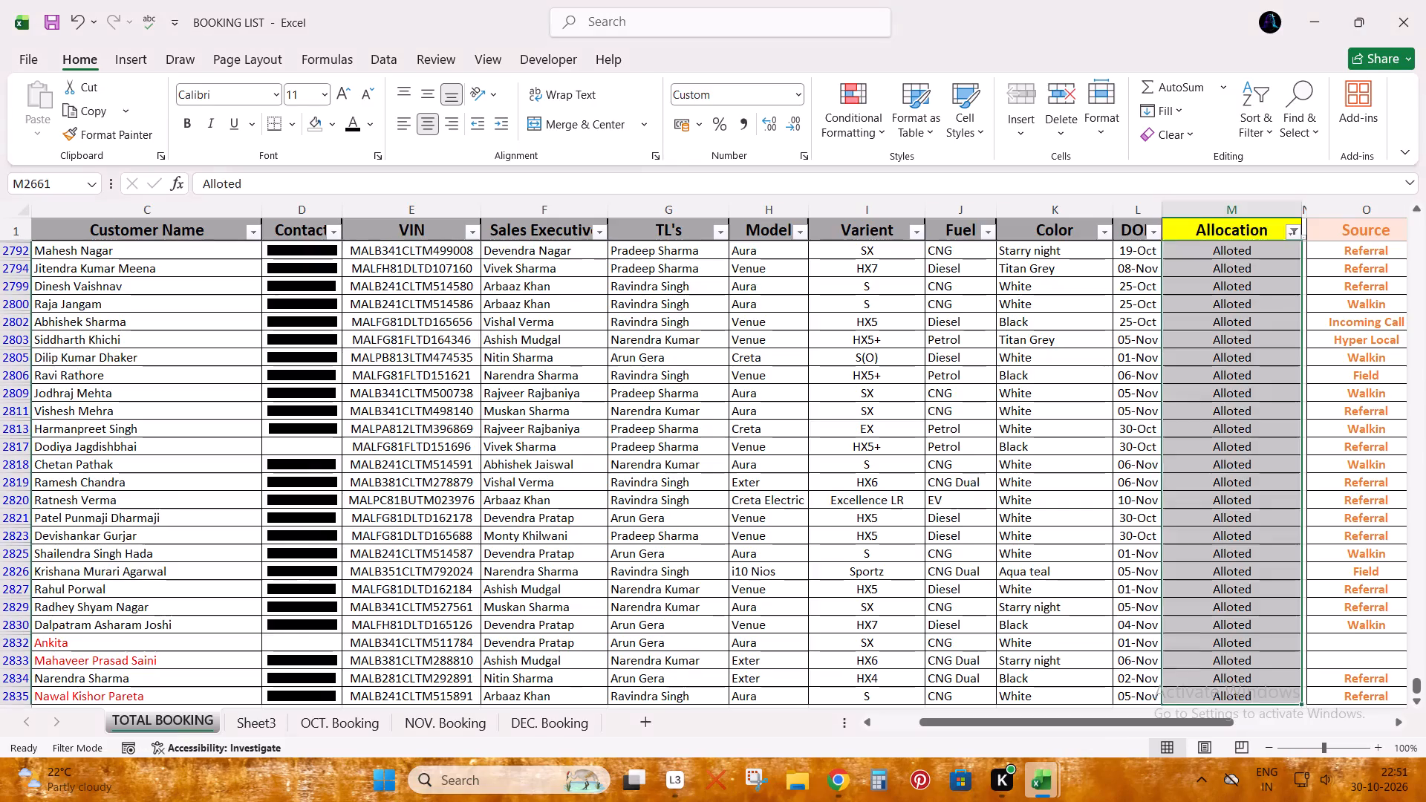
key(alt+Tab)
Copy all filtered rows of the STOCK sheet, from the SN column through the TEAM LEADER column.
key(ctrl+Up)
key(ctrl+Left)
key(Down)
key(Up)
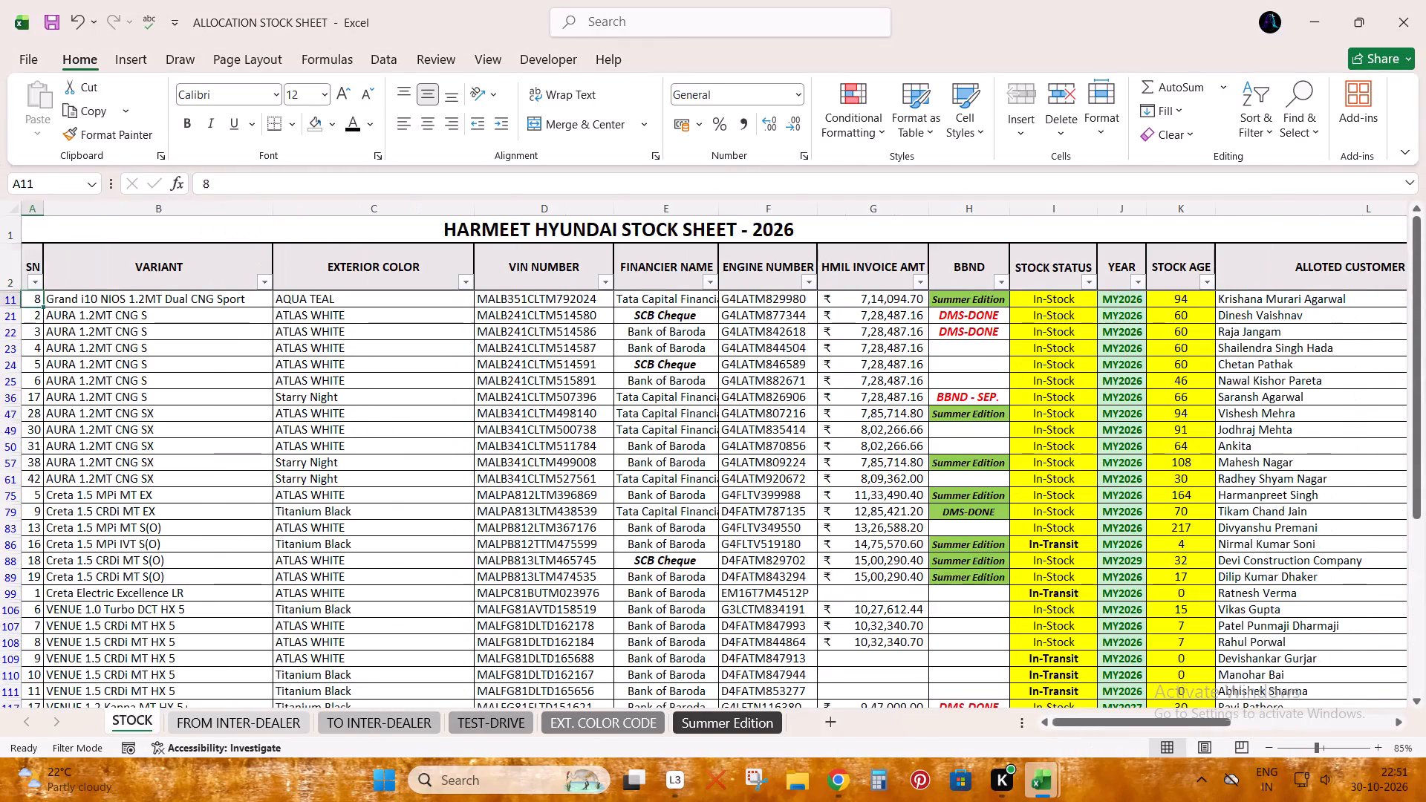
key(ctrl+shift+Right)
key(Left)
key(Up)
key(Down)
key(Down)
key(ctrl+shift+Right)
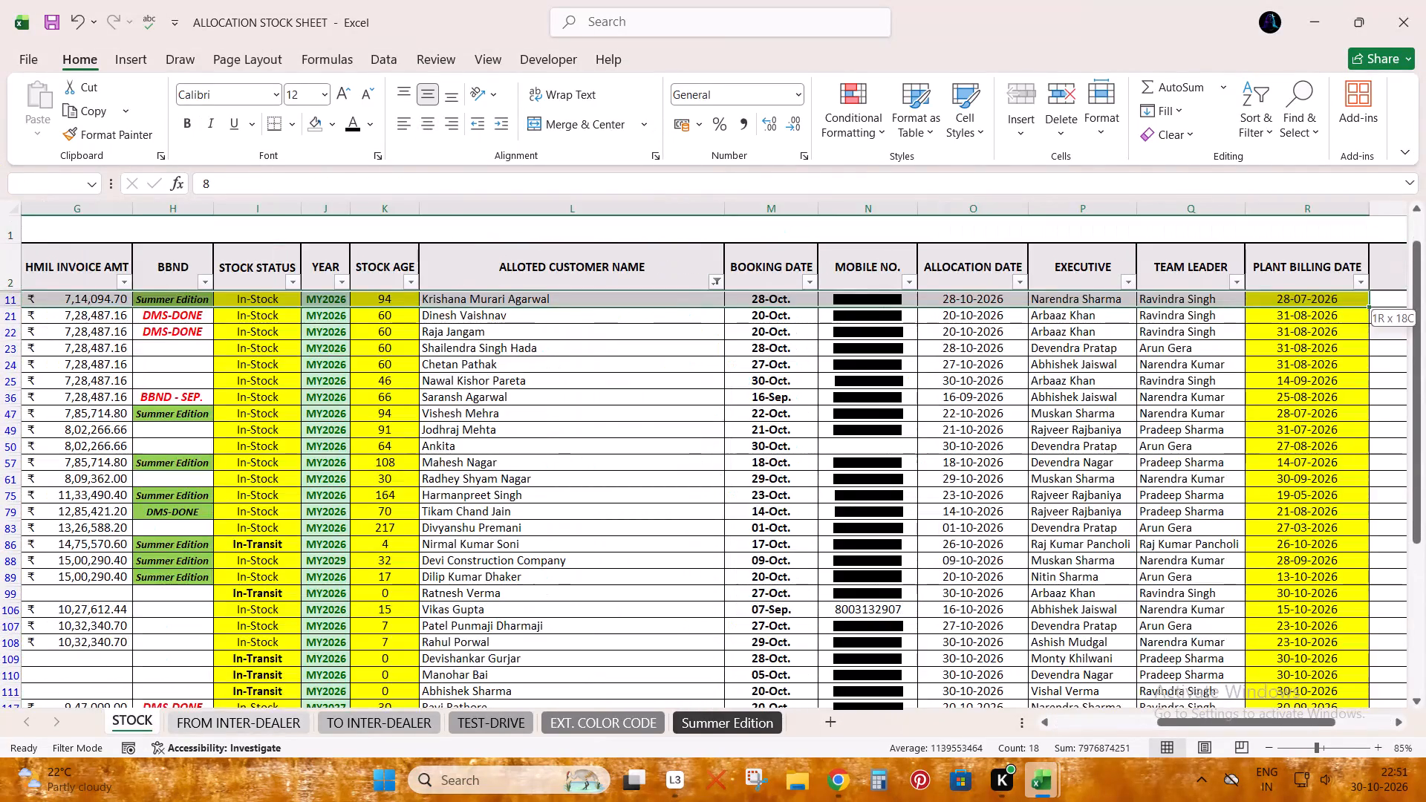
key(shift+Left)
key(ctrl+shift+Down)
key(shift+Down)
key(shift+Up)
key(ctrl+c)
Switch to the Book - Copy - Copy workbook and paste the copied rows over Sheet1's existing list, starting at cell A3.
key(alt+Tab)
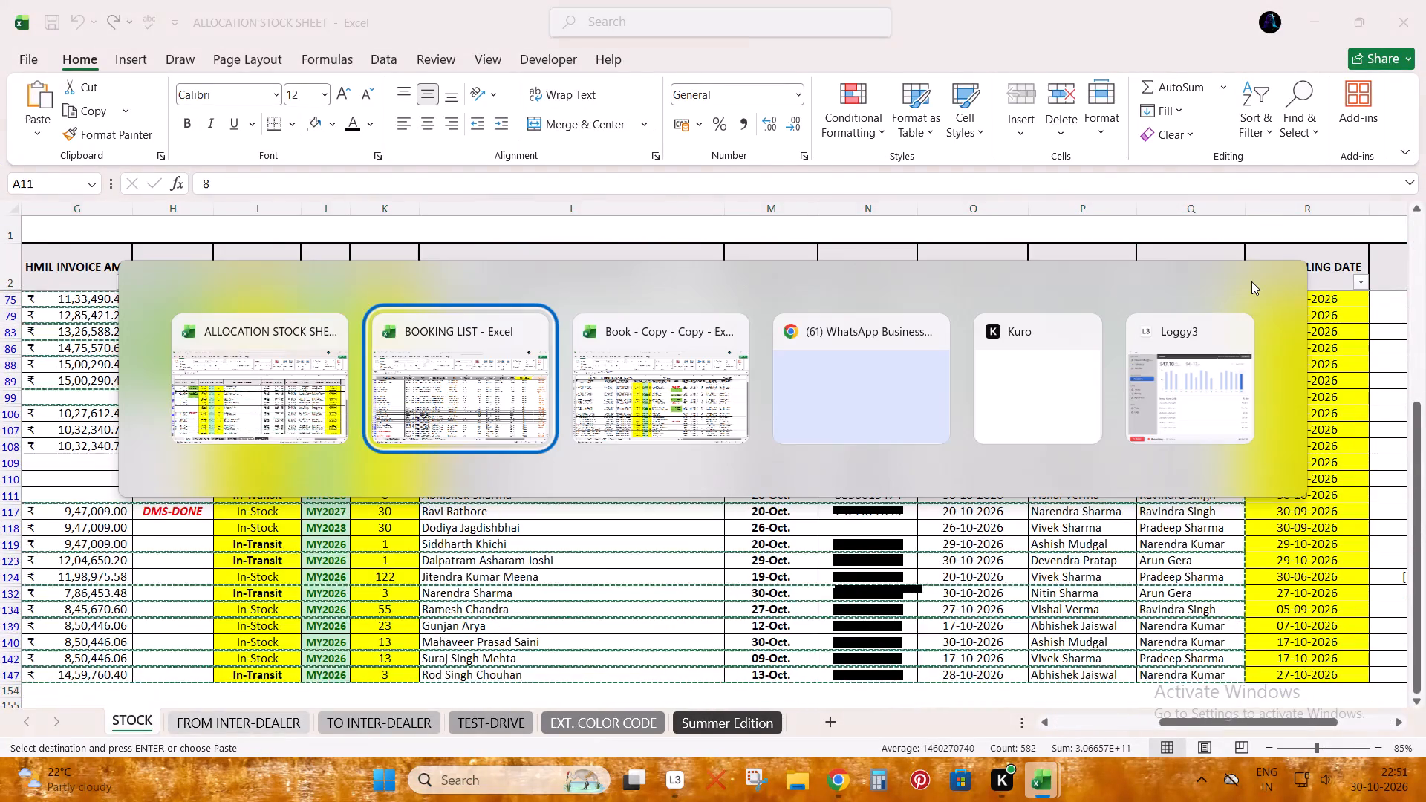
key(alt+Tab)
key(ctrl+Up)
key(ctrl+Left)
key(Down)
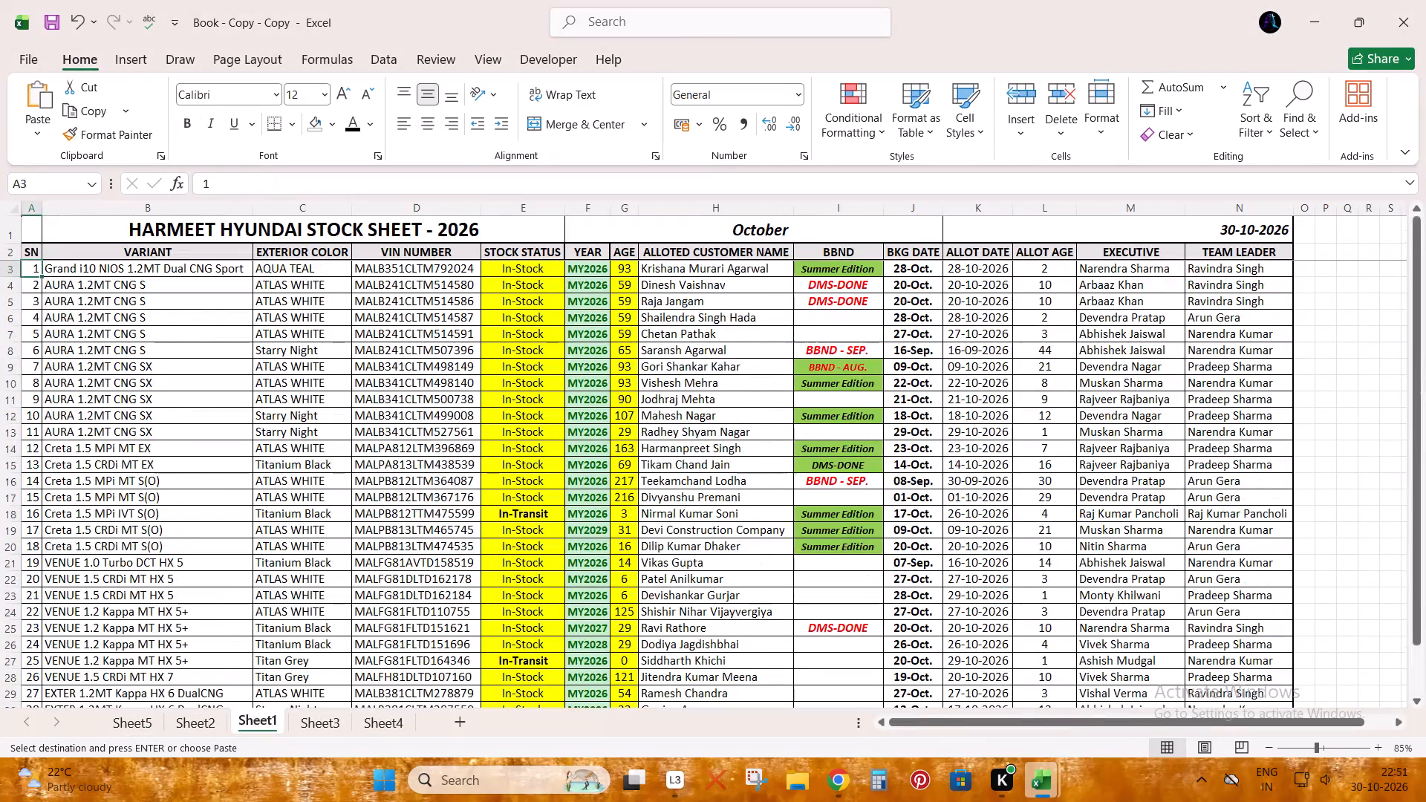
key(ctrl+v)
key(Right)
key(Up)
key(Right)
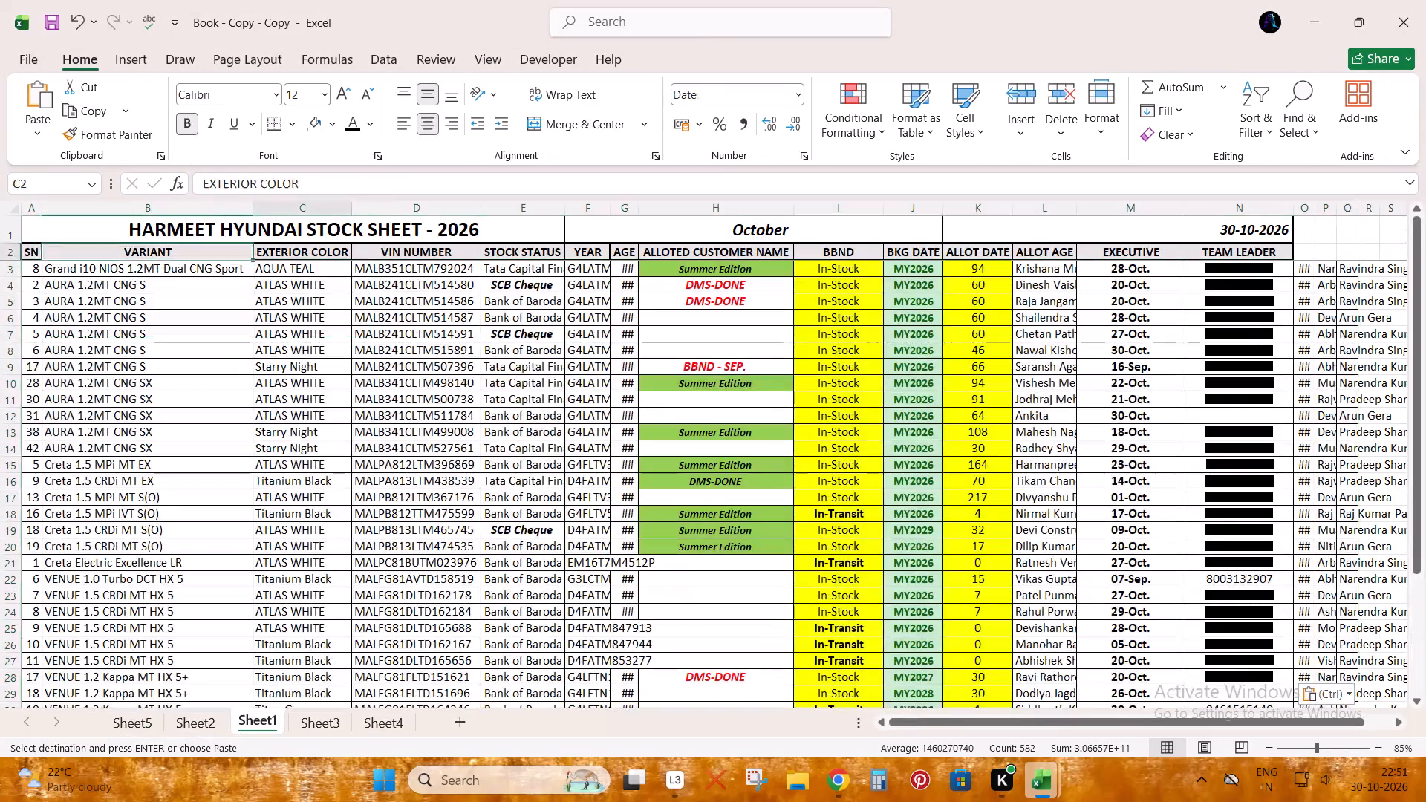
Delete the surplus pasted cells under STOCK STATUS, YEAR and AGE from row 3 down, shifting the remaining cells left.
key(Right)
key(Right)
key(Down)
key(Up)
key(Down)
key(Down)
key(Up)
key(Up)
key(Down)
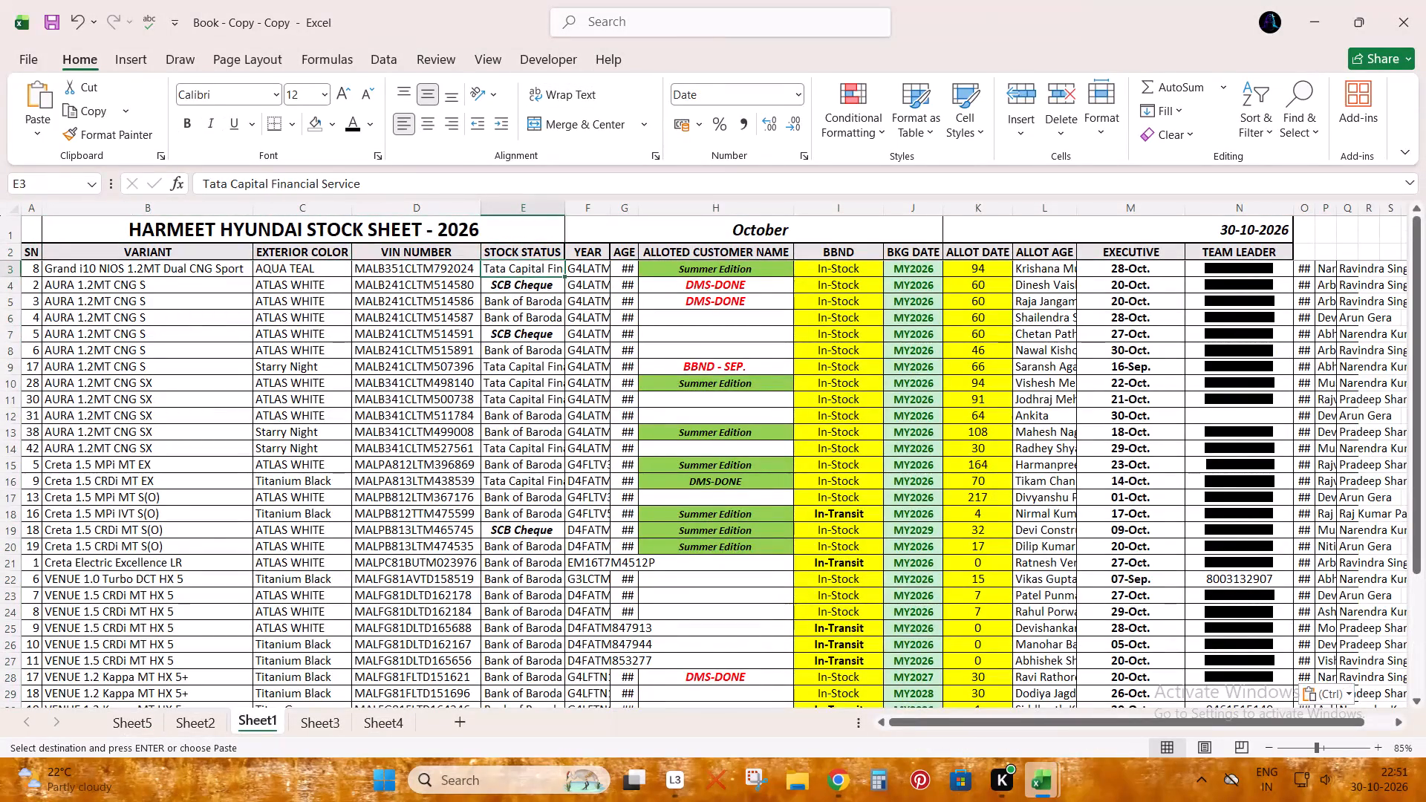
key(shift+Right)
key(ctrl+shift+Right)
key(ctrl+shift+Down)
key(Up)
key(Left)
key(Down)
key(Right)
key(Up)
key(Down)
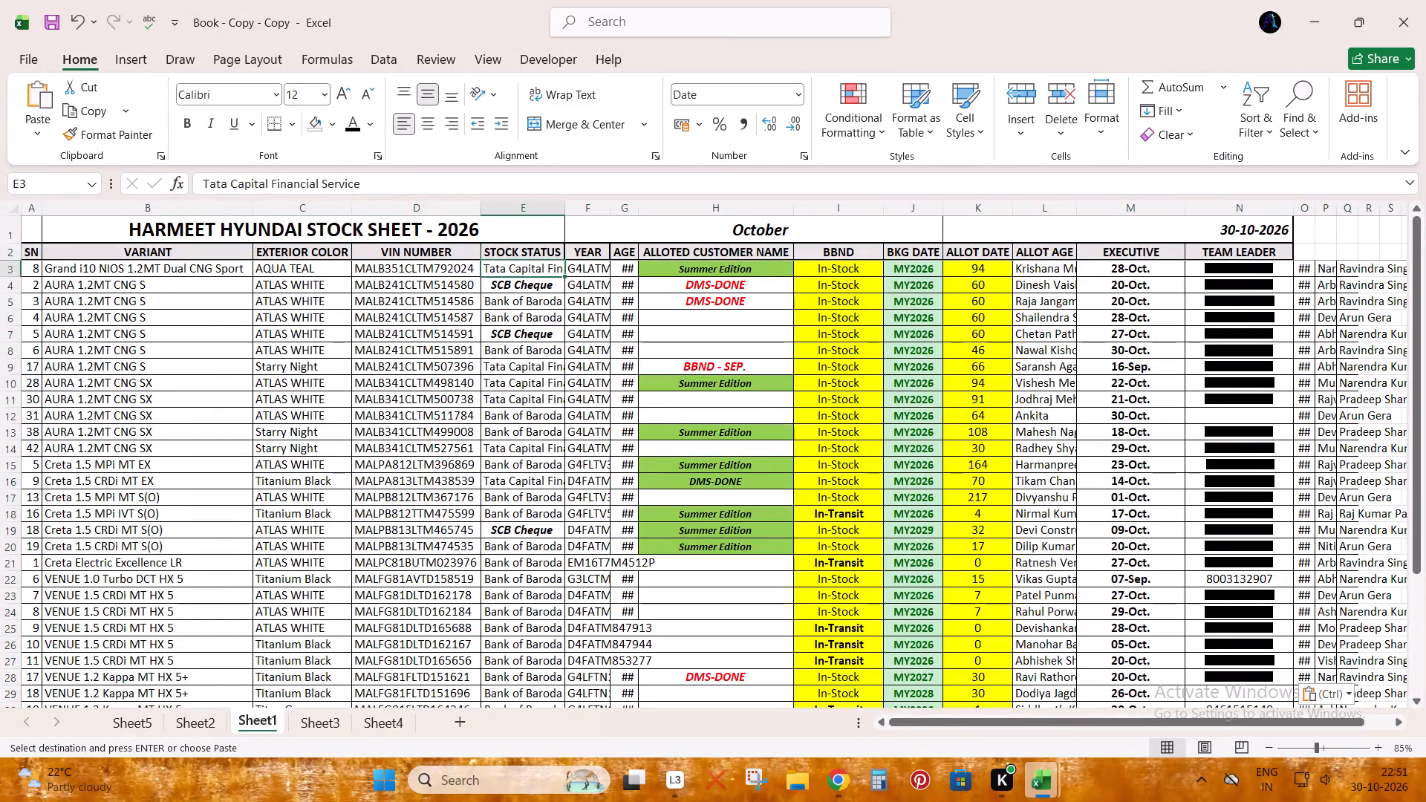
key(shift+Right)
key(shift+Right)
key(ctrl+shift+Down)
key(ctrl+minus)
key(Return)
Cut the remarks block in E3:E38 (Summer Edition, DMS-DONE) and insert it just before the BKG DATE entries, so it sits under BBND.
key(Right)
key(Up)
key(Left)
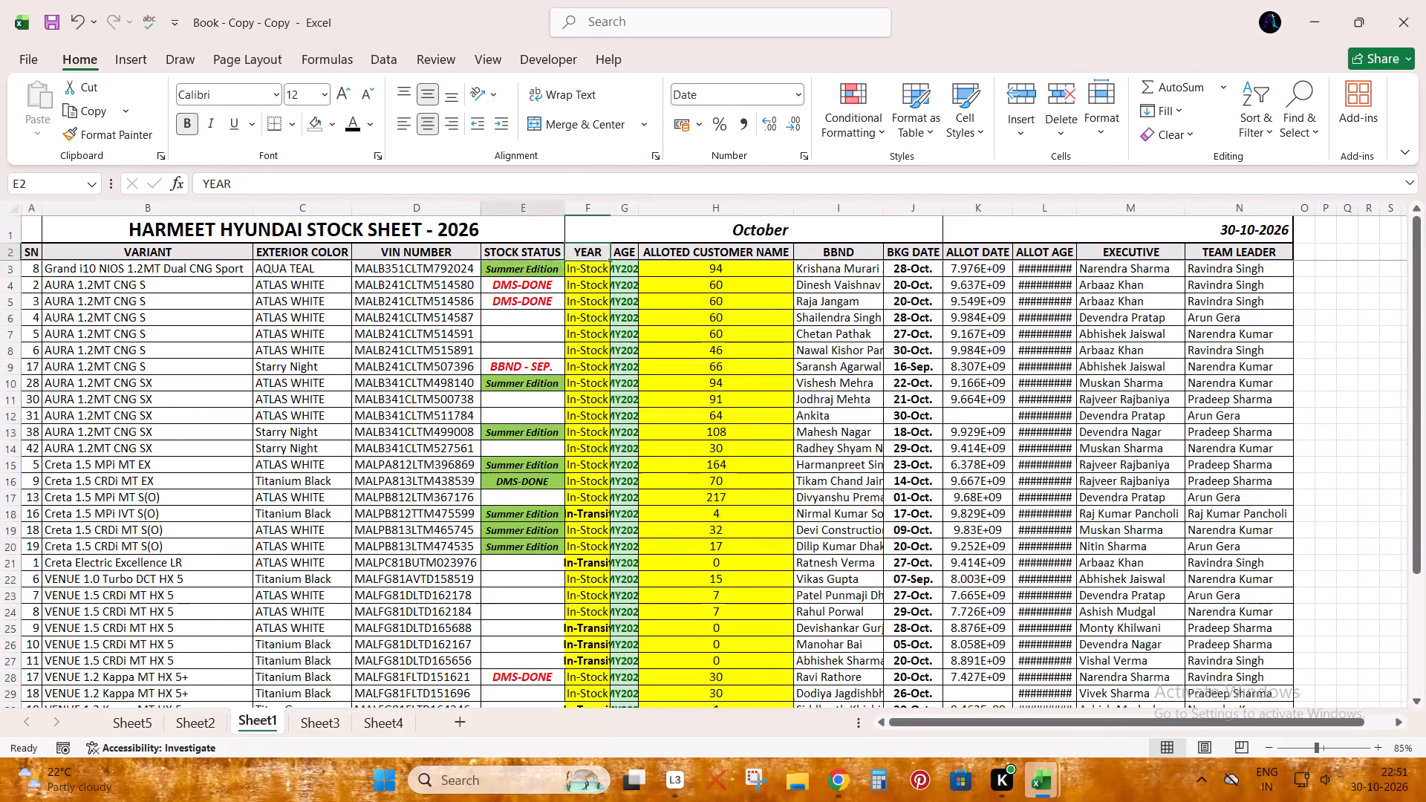
key(Down)
key(ctrl+shift+Down)
key(ctrl+shift+Down)
key(ctrl+shift+Down)
key(ctrl+shift+Down)
key(ctrl+shift+Down)
key(ctrl+shift+Down)
key(ctrl+shift+Down)
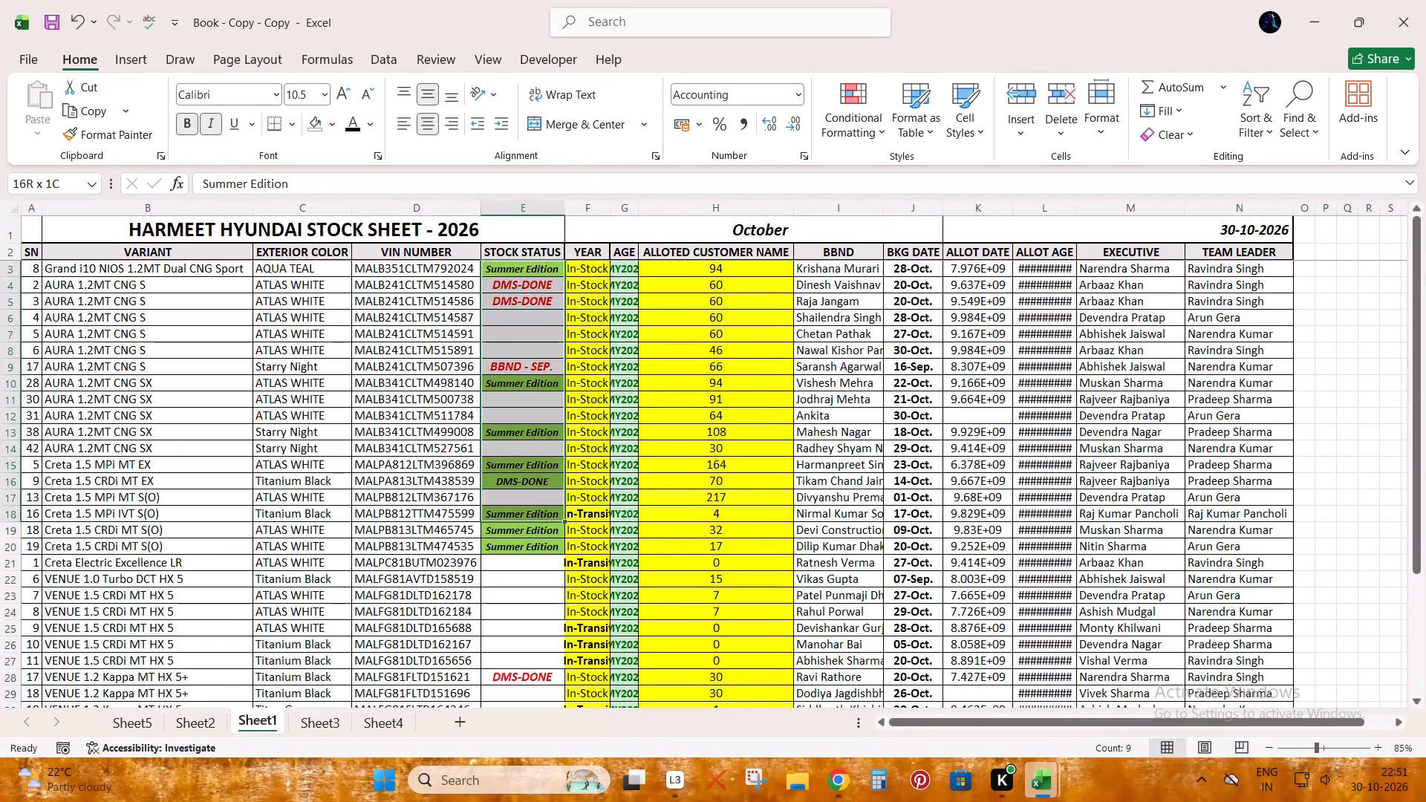
key(ctrl+shift+Down)
key(ctrl+shift+Down)
key(ctrl+shift+Down)
key(ctrl+shift+Down)
key(ctrl+shift+Up)
key(shift+Down)
key(shift+Down)
key(shift+Down)
key(shift+Down)
key(shift+Down)
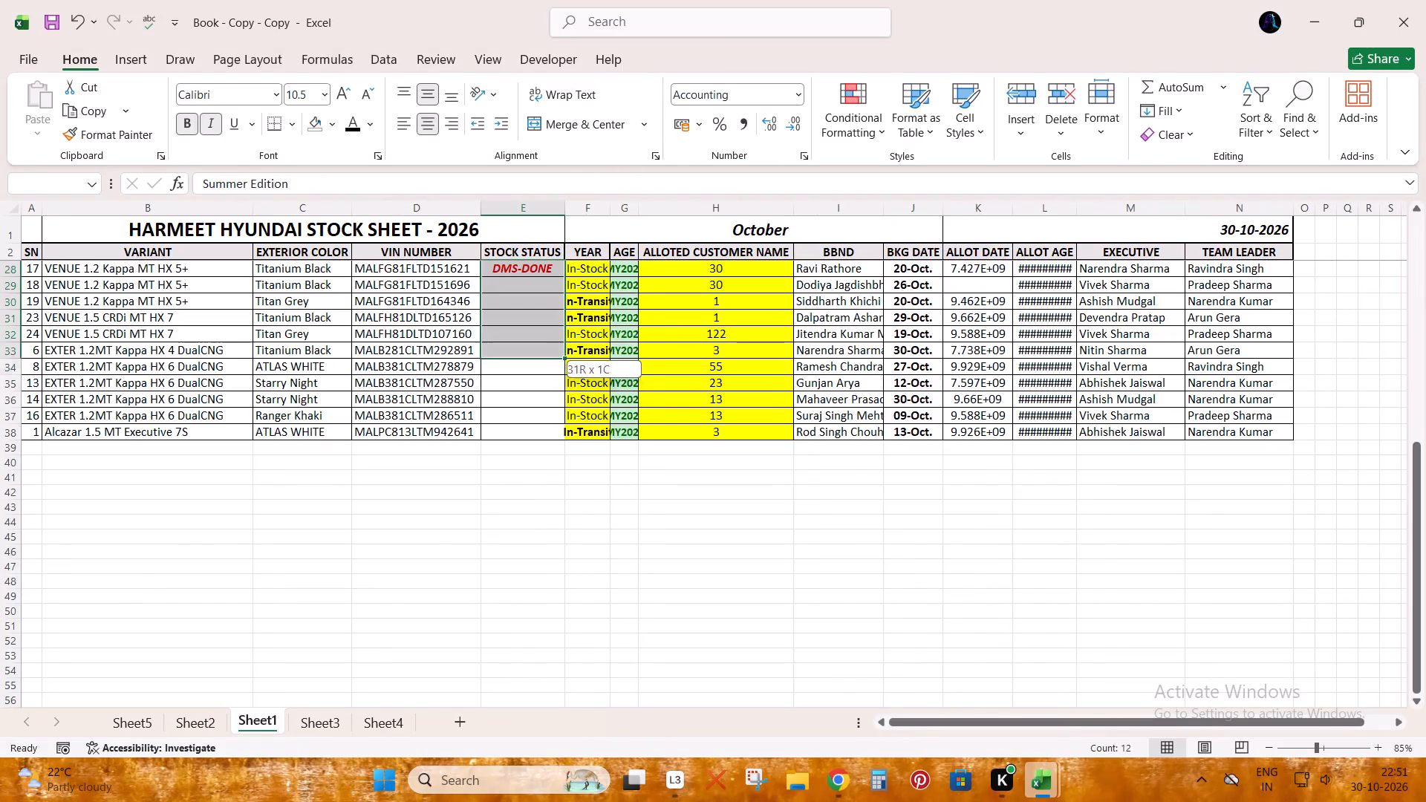
key(shift+Down)
key(shift+Down)
key(shift+Down)
key(shift+Down)
key(shift+Down)
key(ctrl+x)
key(Right)
key(Up)
key(Right)
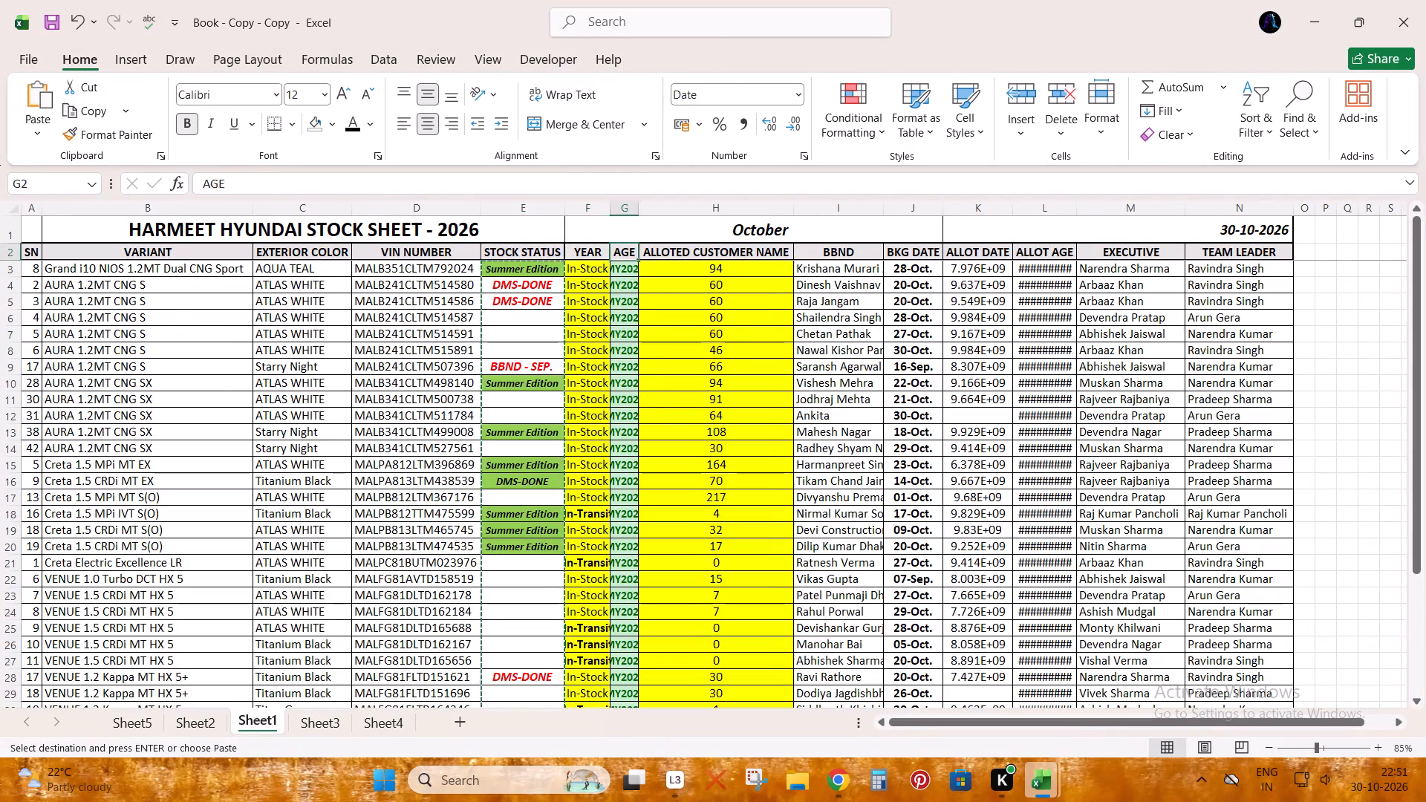
key(Right)
key(Right)
key(Down)
key(Right)
key(Up)
key(Down)
key(ctrl+plus)
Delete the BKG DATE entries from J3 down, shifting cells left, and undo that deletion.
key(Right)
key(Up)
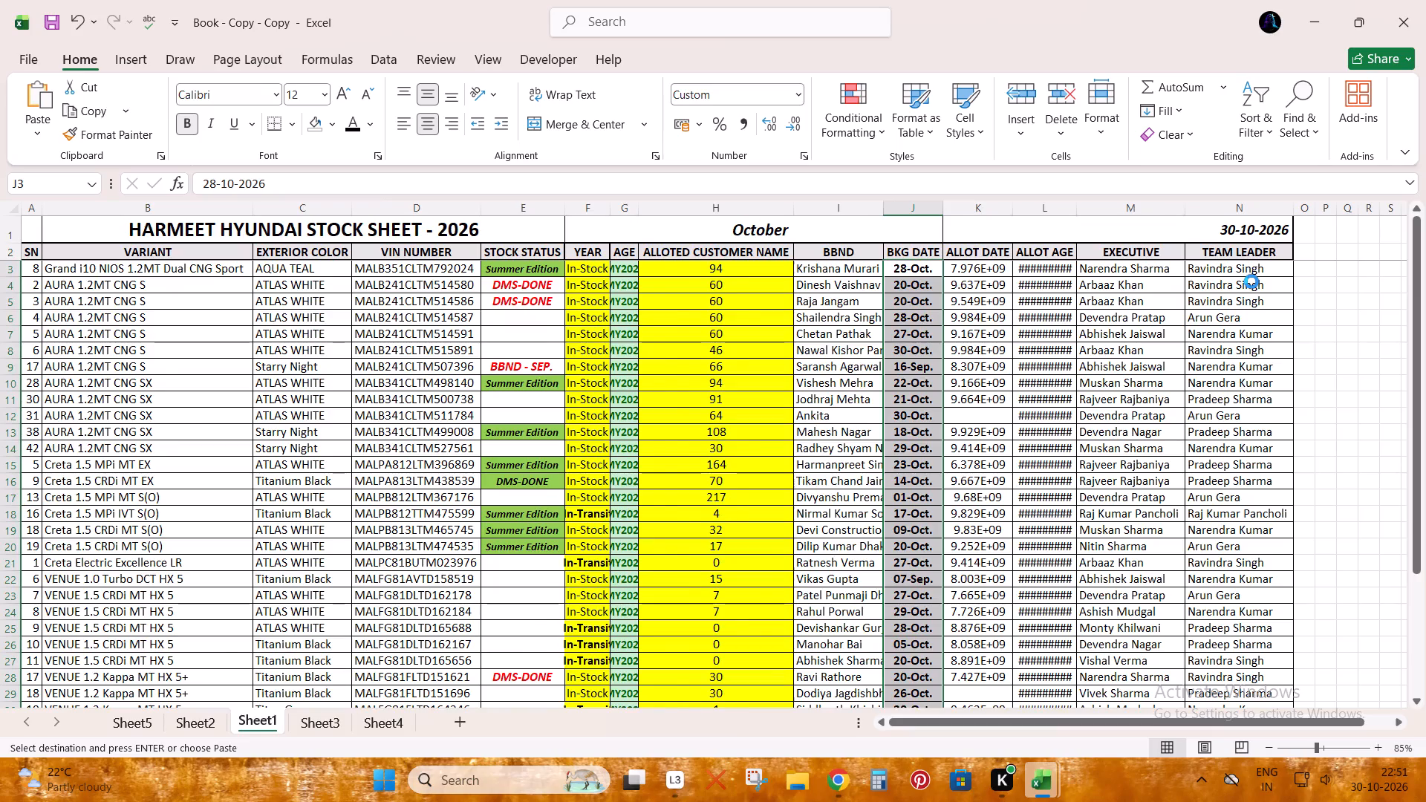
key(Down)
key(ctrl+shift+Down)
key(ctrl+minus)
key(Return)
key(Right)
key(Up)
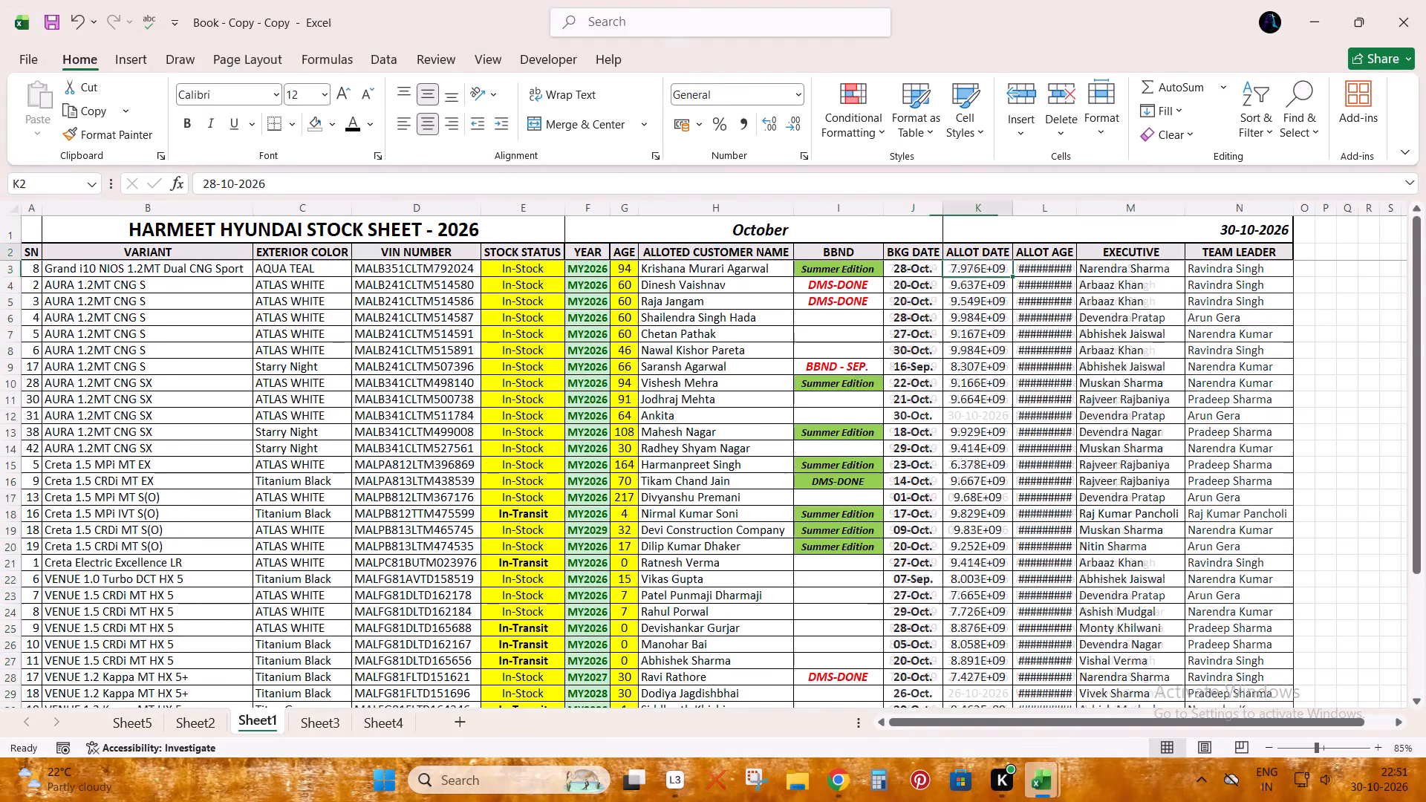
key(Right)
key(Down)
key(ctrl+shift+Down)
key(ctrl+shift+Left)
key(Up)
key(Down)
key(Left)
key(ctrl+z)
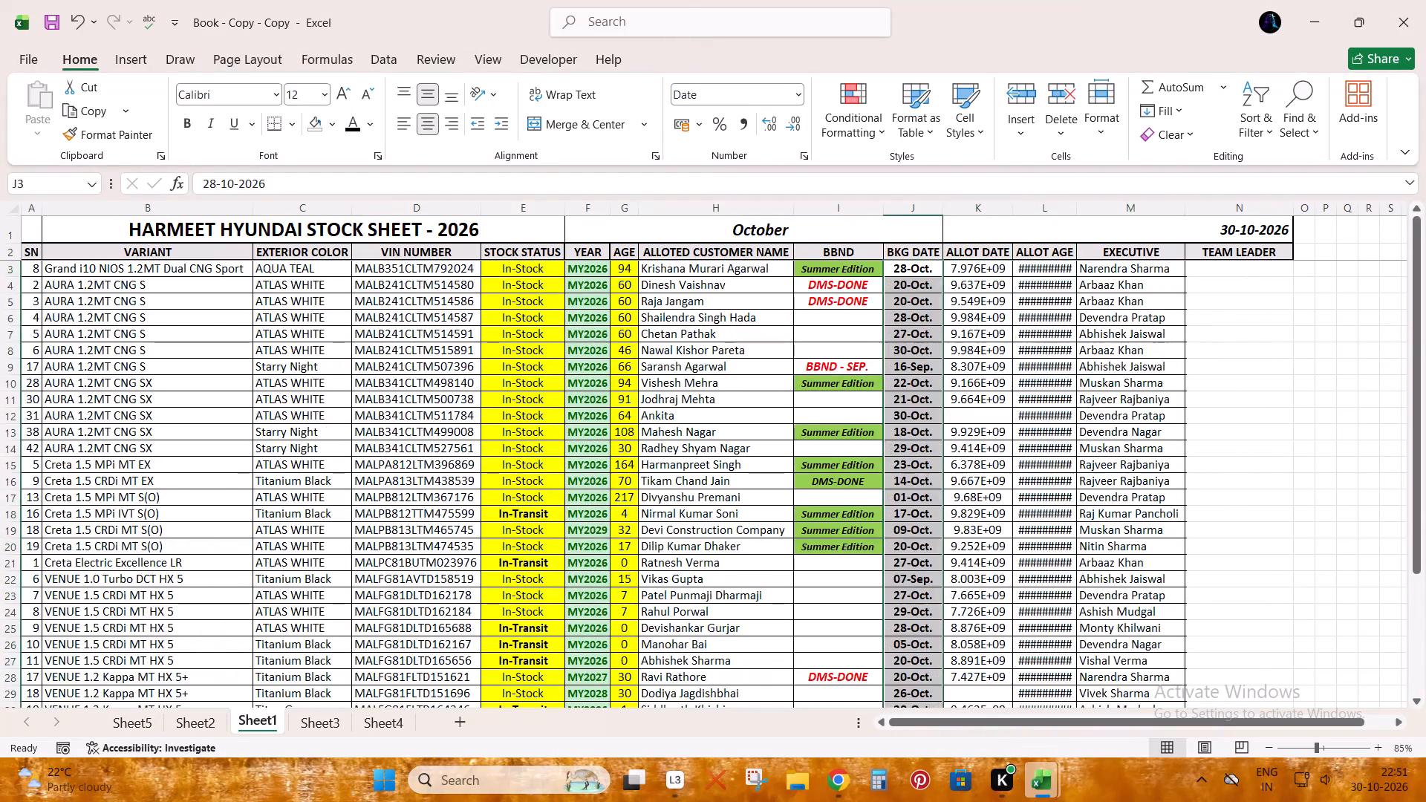
Delete the phone number cells under ALLOT DATE, from K3 to K38, shifting the remaining cells left.
key(Right)
key(Up)
key(Down)
key(ctrl+shift+Down)
key(ctrl+shift+Down)
key(ctrl+shift+Down)
key(ctrl+shift+Down)
key(ctrl+shift+Down)
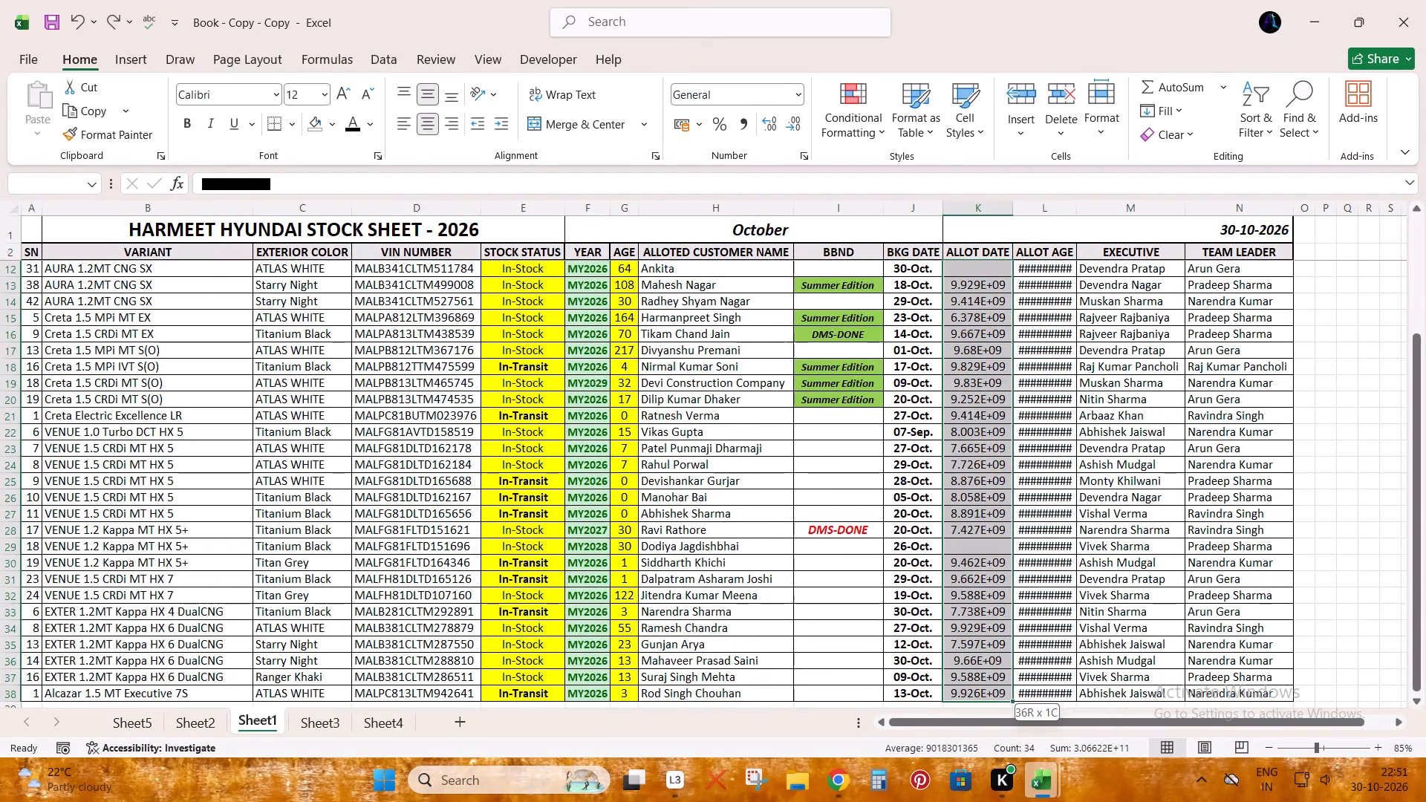
key(shift+Down)
key(shift+Up)
key(ctrl+minus)
key(Return)
Insert blank cells under ALLOT AGE from L3 down, shifting the executive and team leader names right.
key(Right)
key(Up)
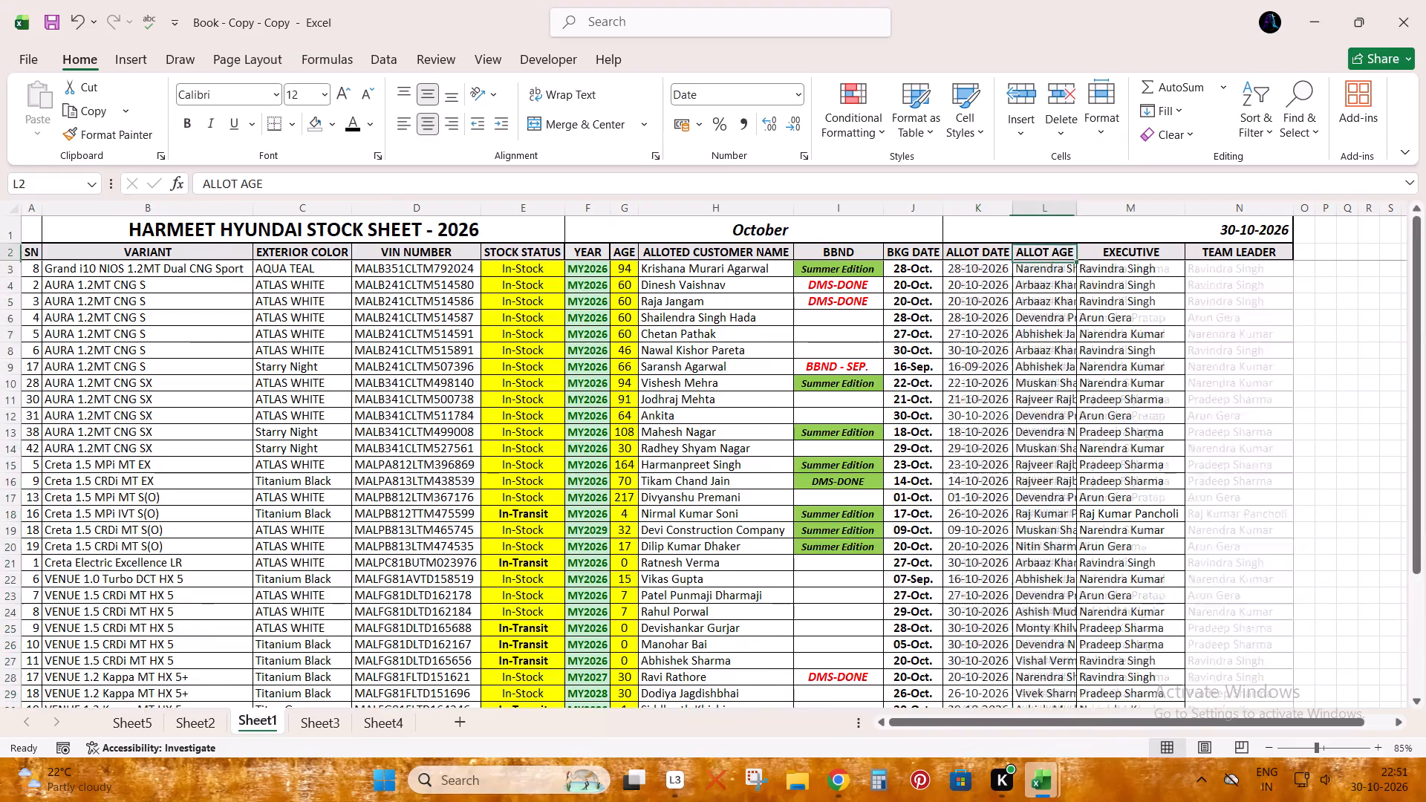
key(Down)
key(ctrl+shift+Down)
key(ctrl+plus)
key(Return)
Enter the formula =TODAY()-K3 in the first ALLOT AGE cell, L3.
key(ctrl+Up)
key(Down)
key(Up)
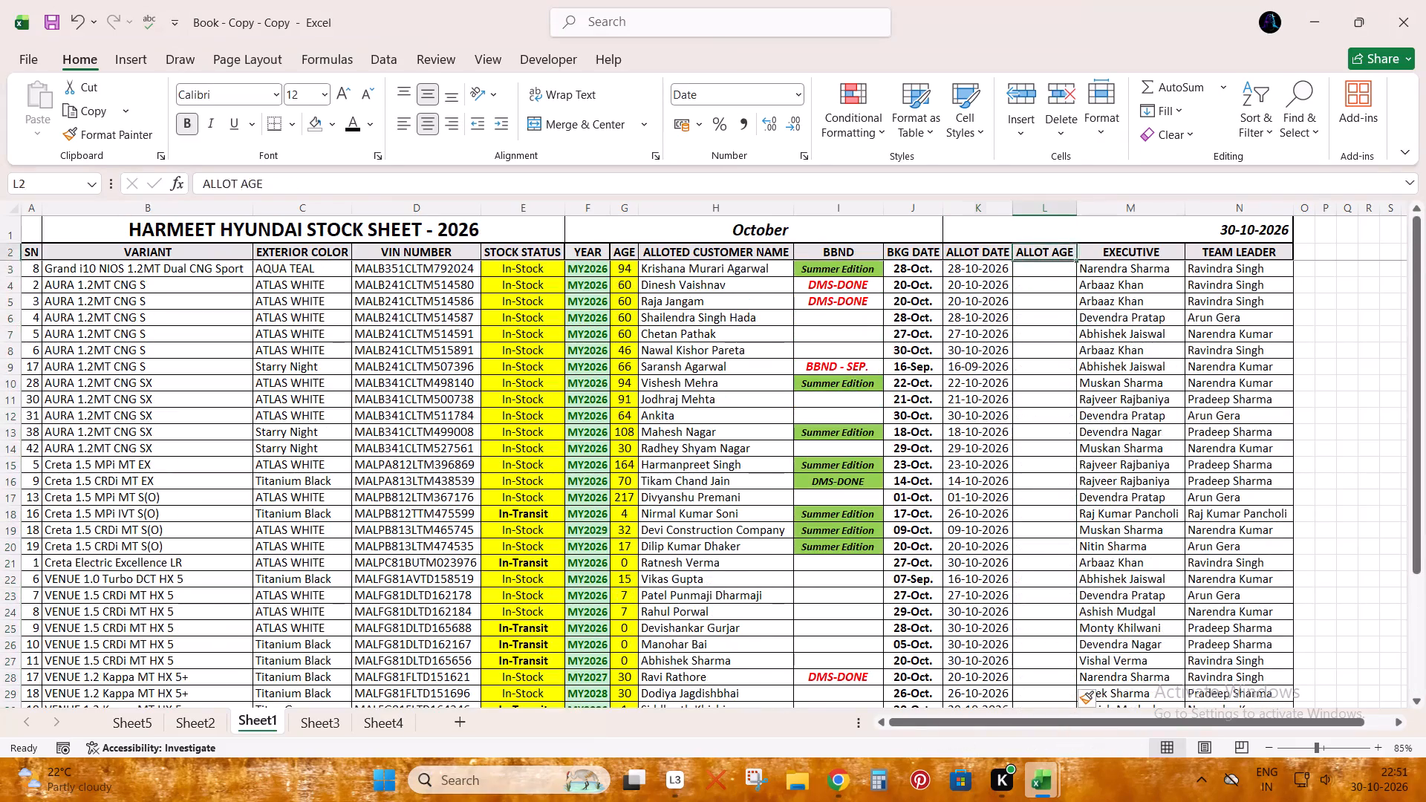
key(Up)
key(Down)
key(Down)
text(=TO)
key(Tab)
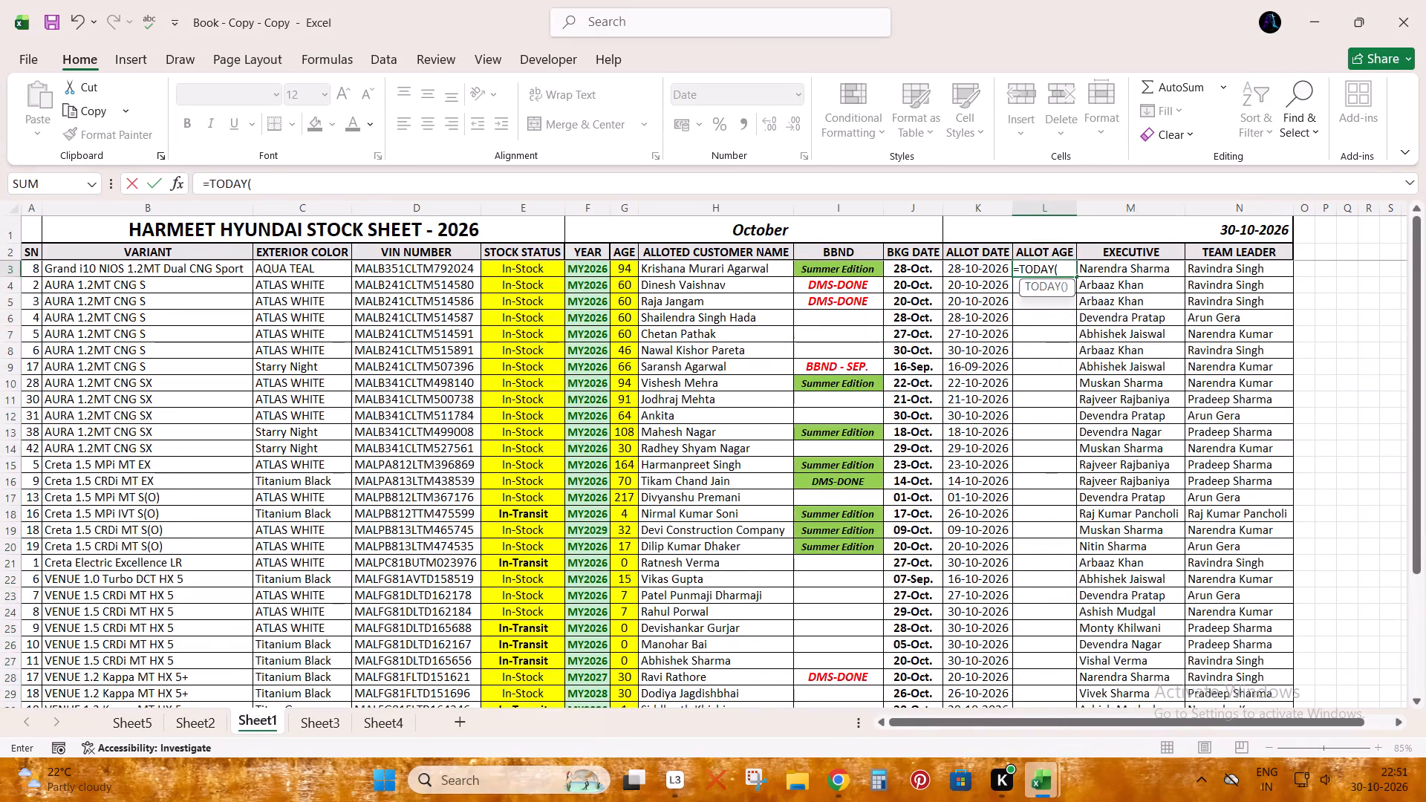
text()()
key(BackSpace)
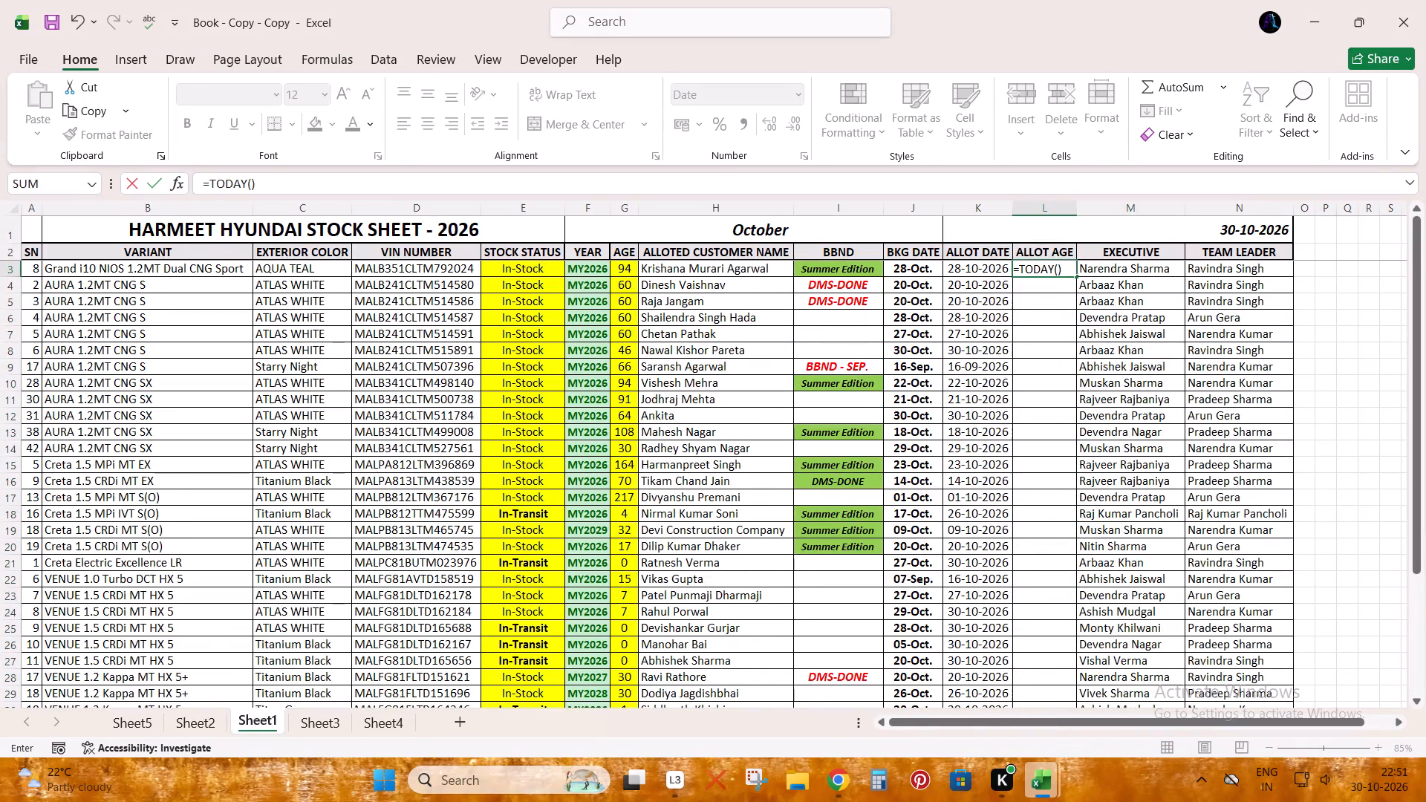
key(minus)
key(Left)
key(Return)
Set L3 to the General number format and fill its ALLOT AGE formula down to the last row.
key(Up)
key(Up)
key(Down)
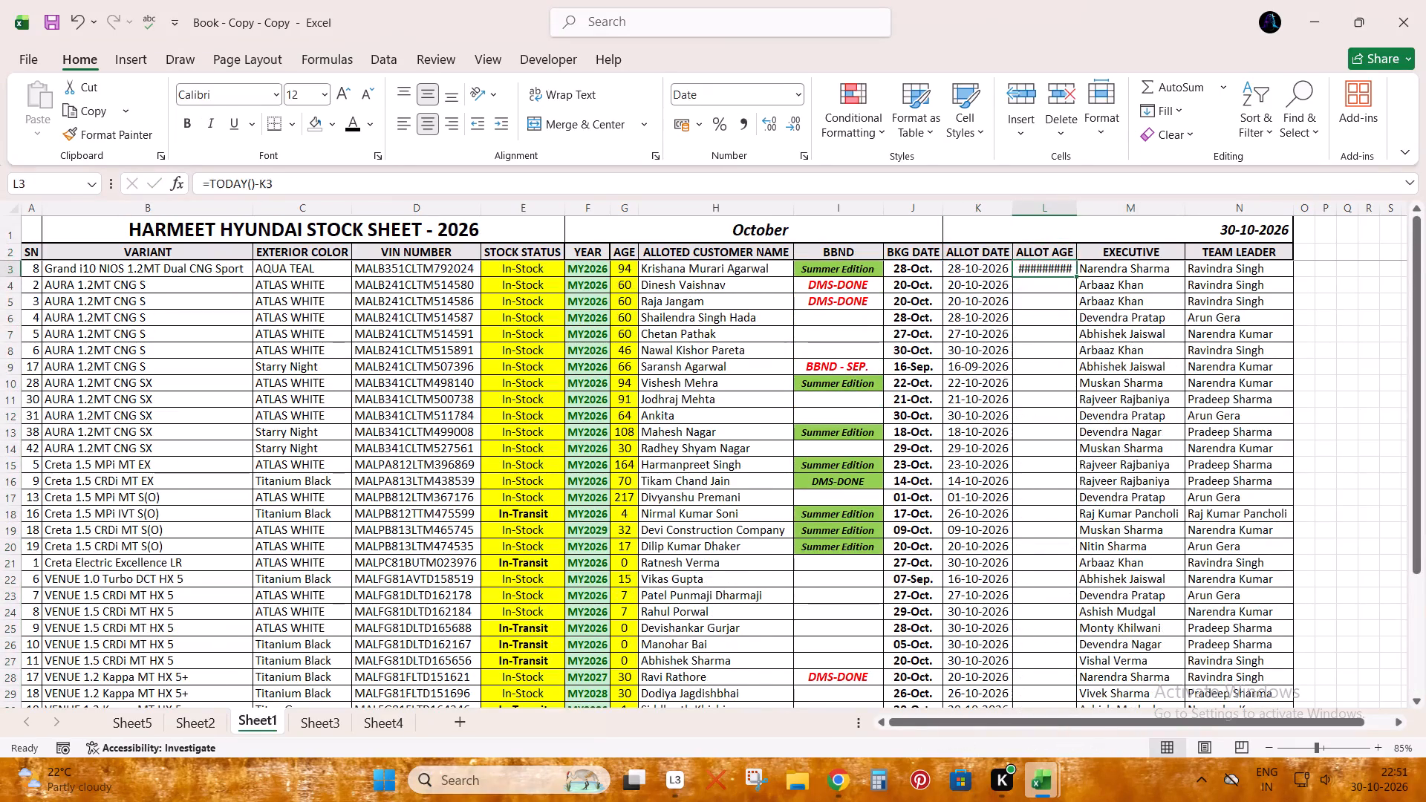
click(804, 98)
click(795, 101)
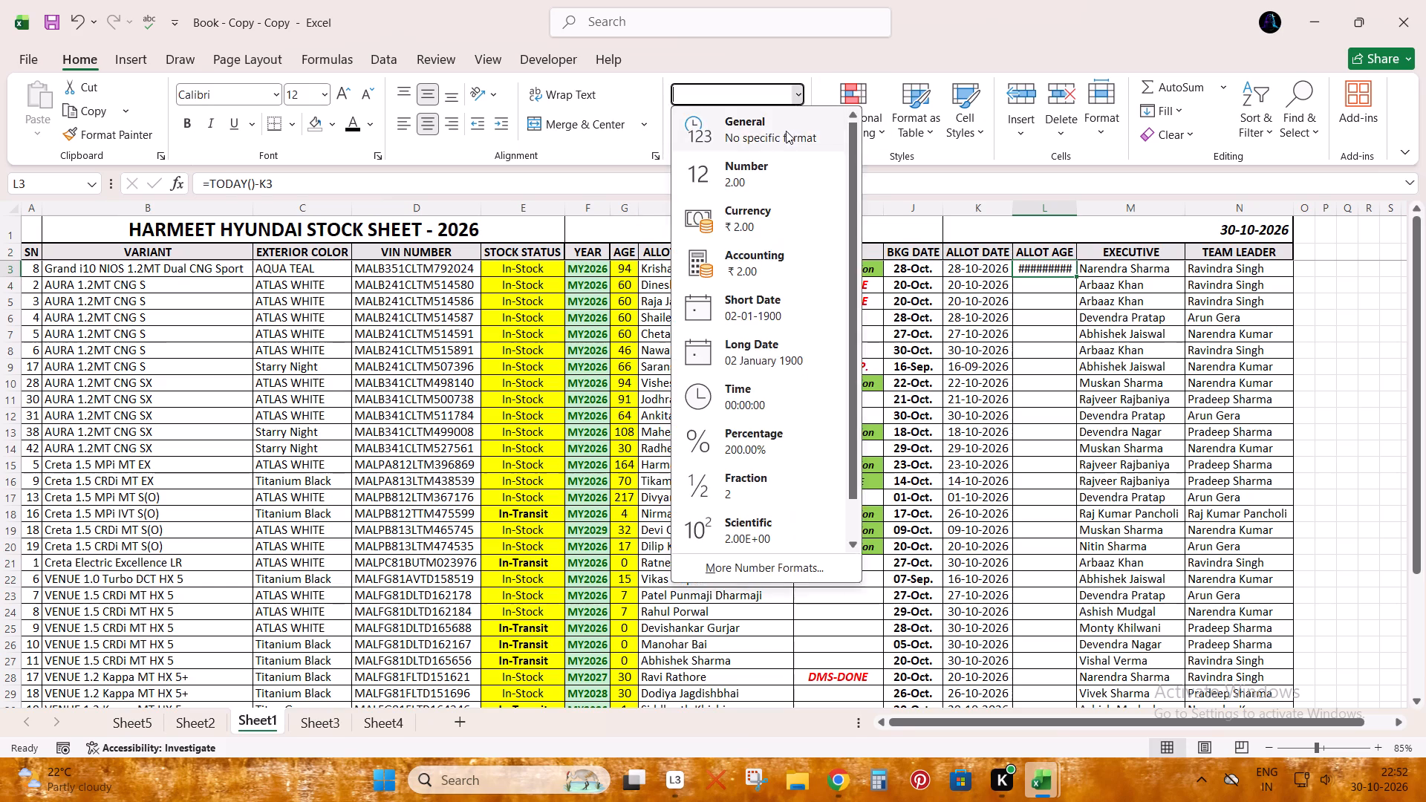
click(786, 140)
double_click(1077, 275)
Renumber the SN column by entering 1 in A3 and 2 in A4 and filling the series down the list.
key(Up)
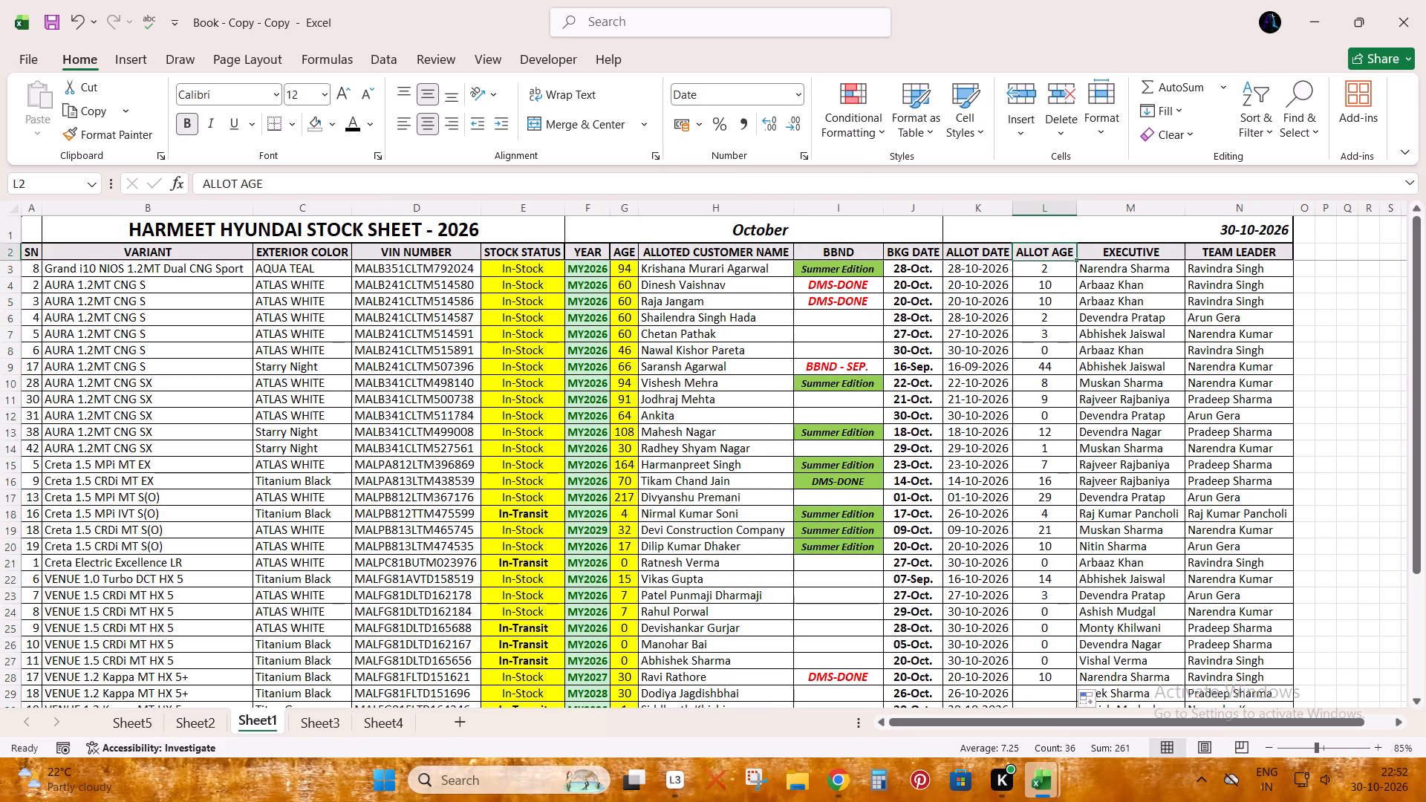
key(ctrl+Left)
key(Down)
key(1)
key(Return)
key(2)
key(Up)
key(Down)
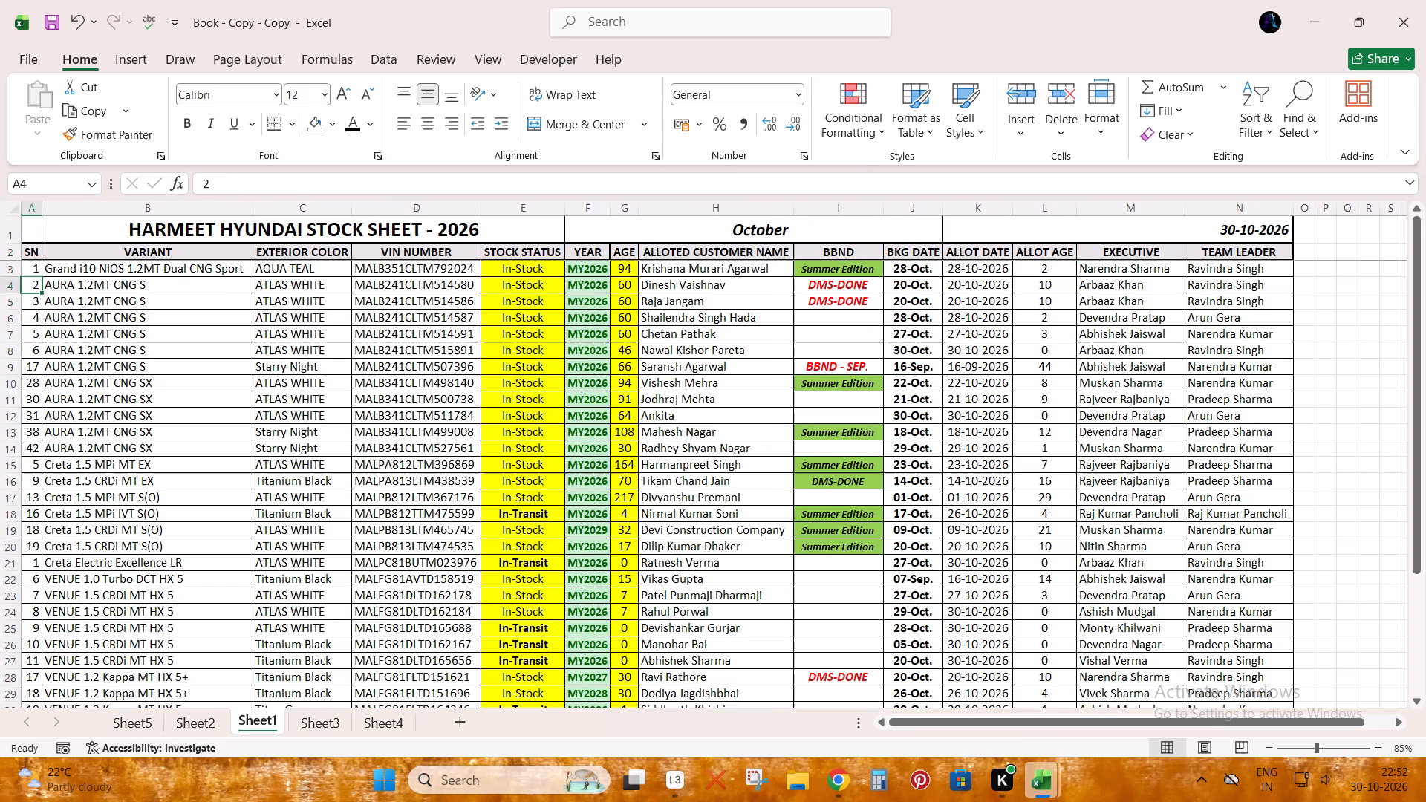
key(Up)
key(shift+Down)
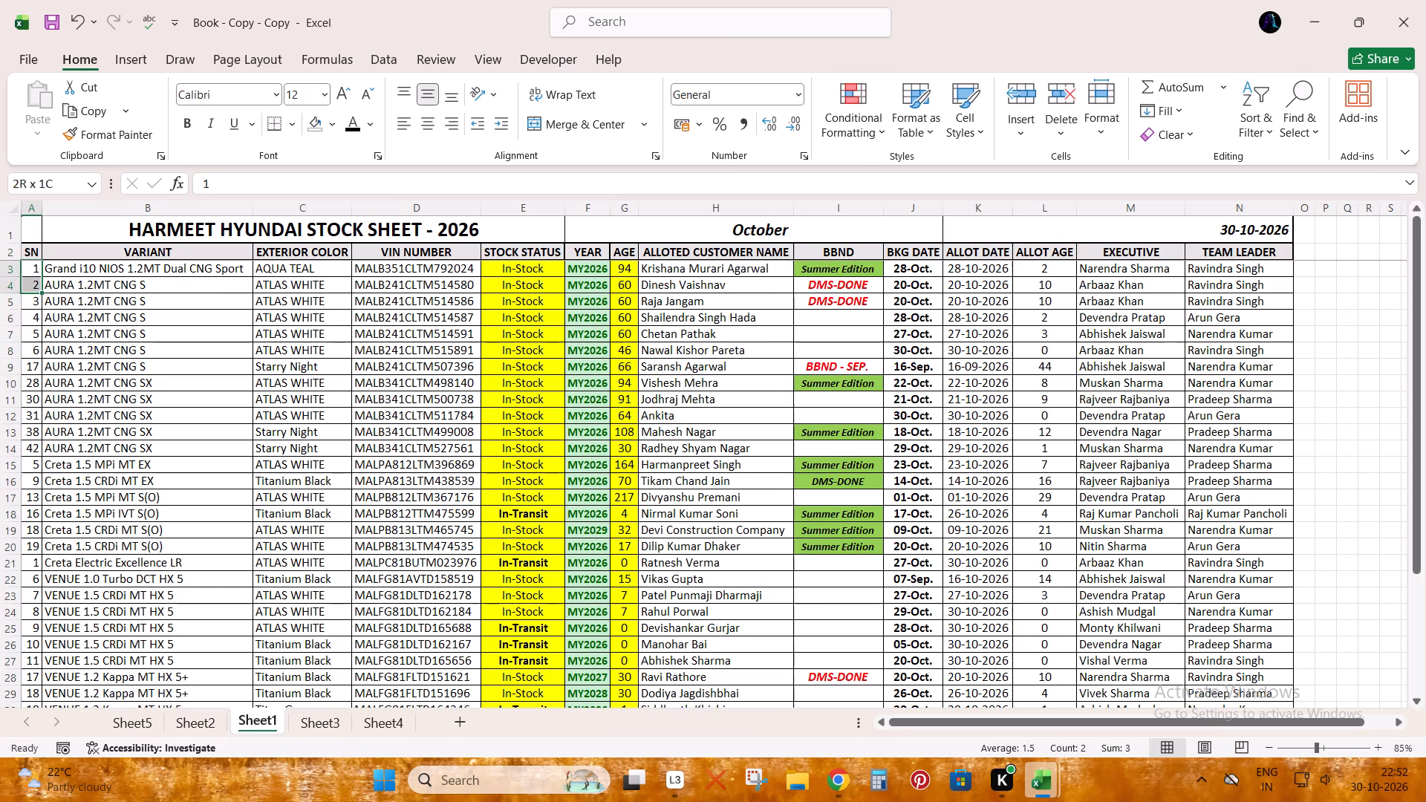
double_click(41, 291)
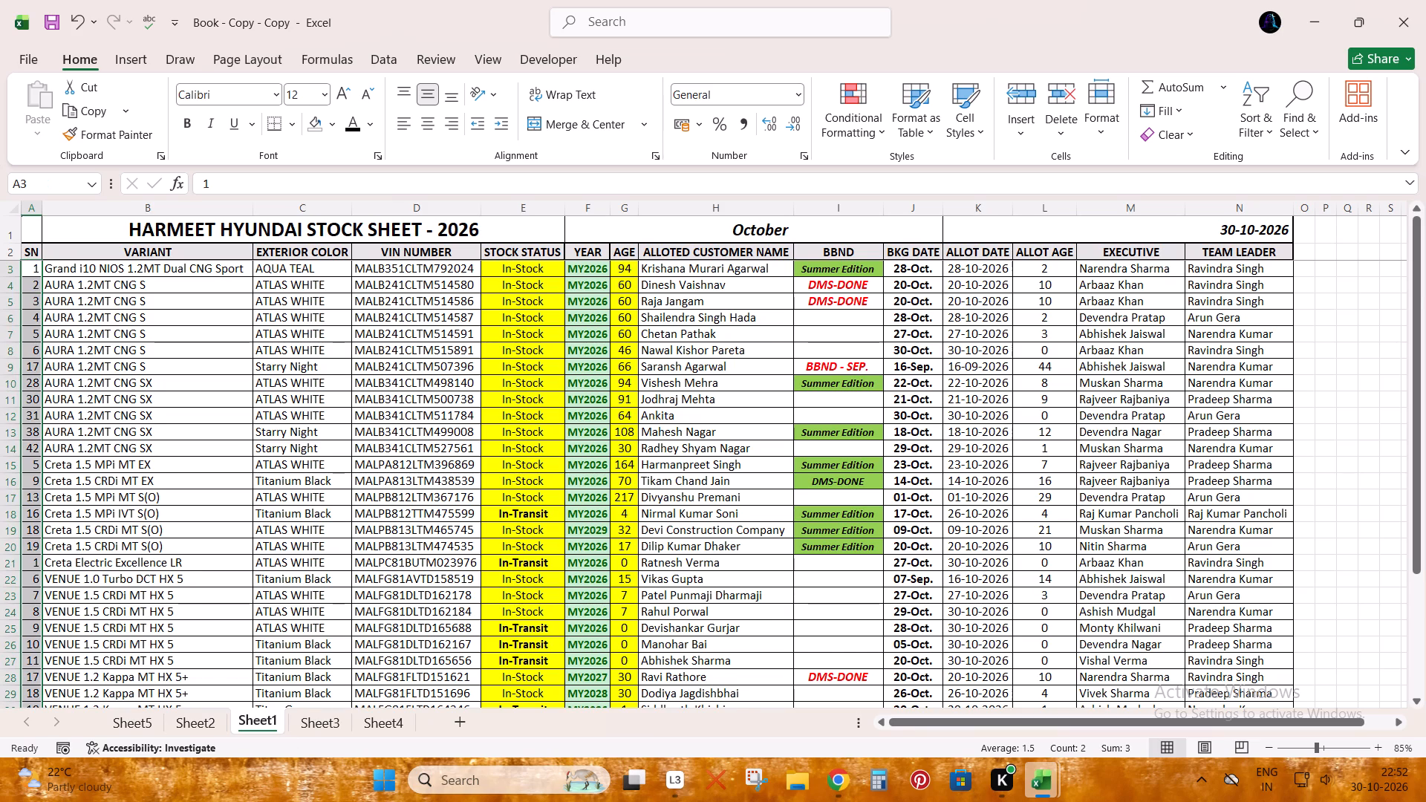
Apply Thick Outside Borders around the whole Sheet1 table.
scroll(213, 430, down, 5)
click(237, 414)
key(ctrl+a)
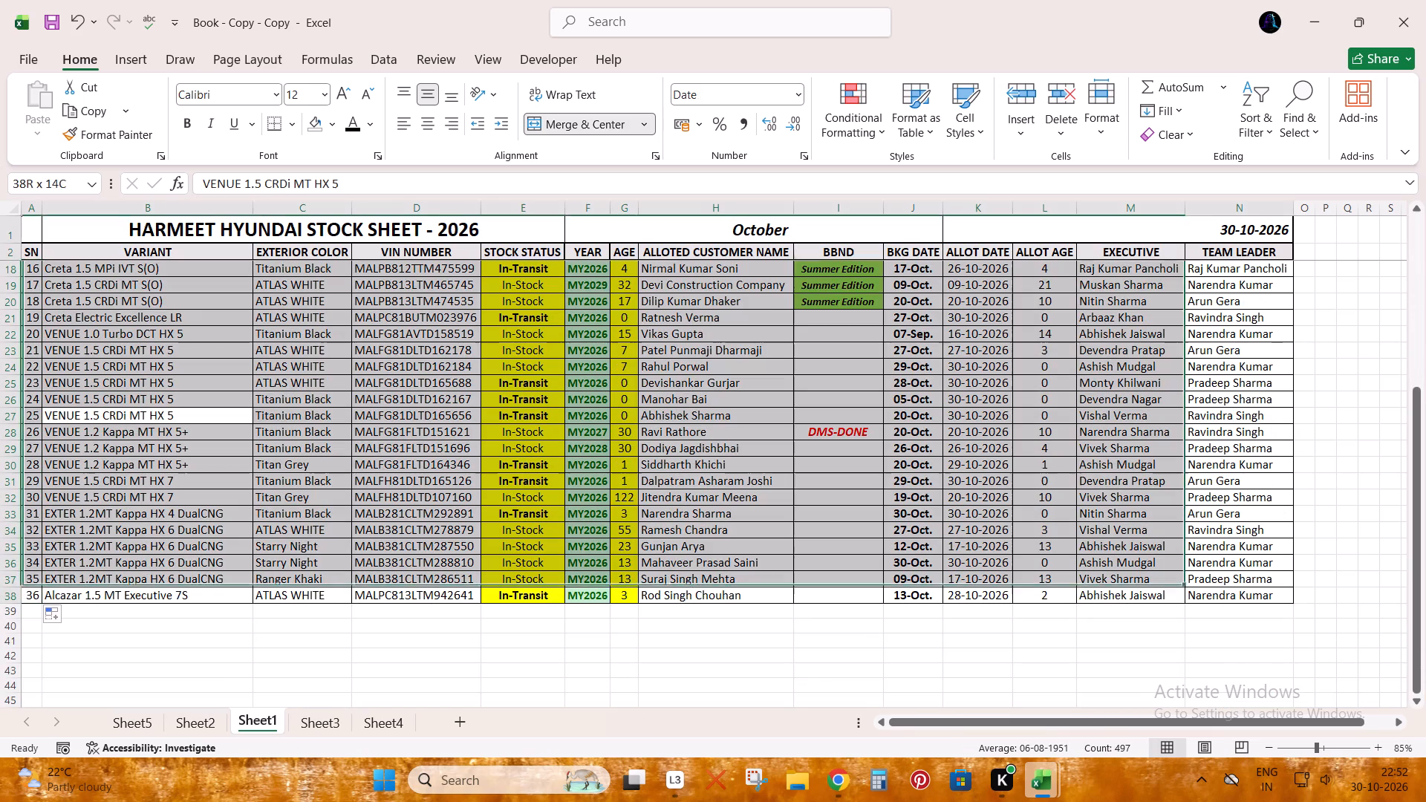
click(293, 123)
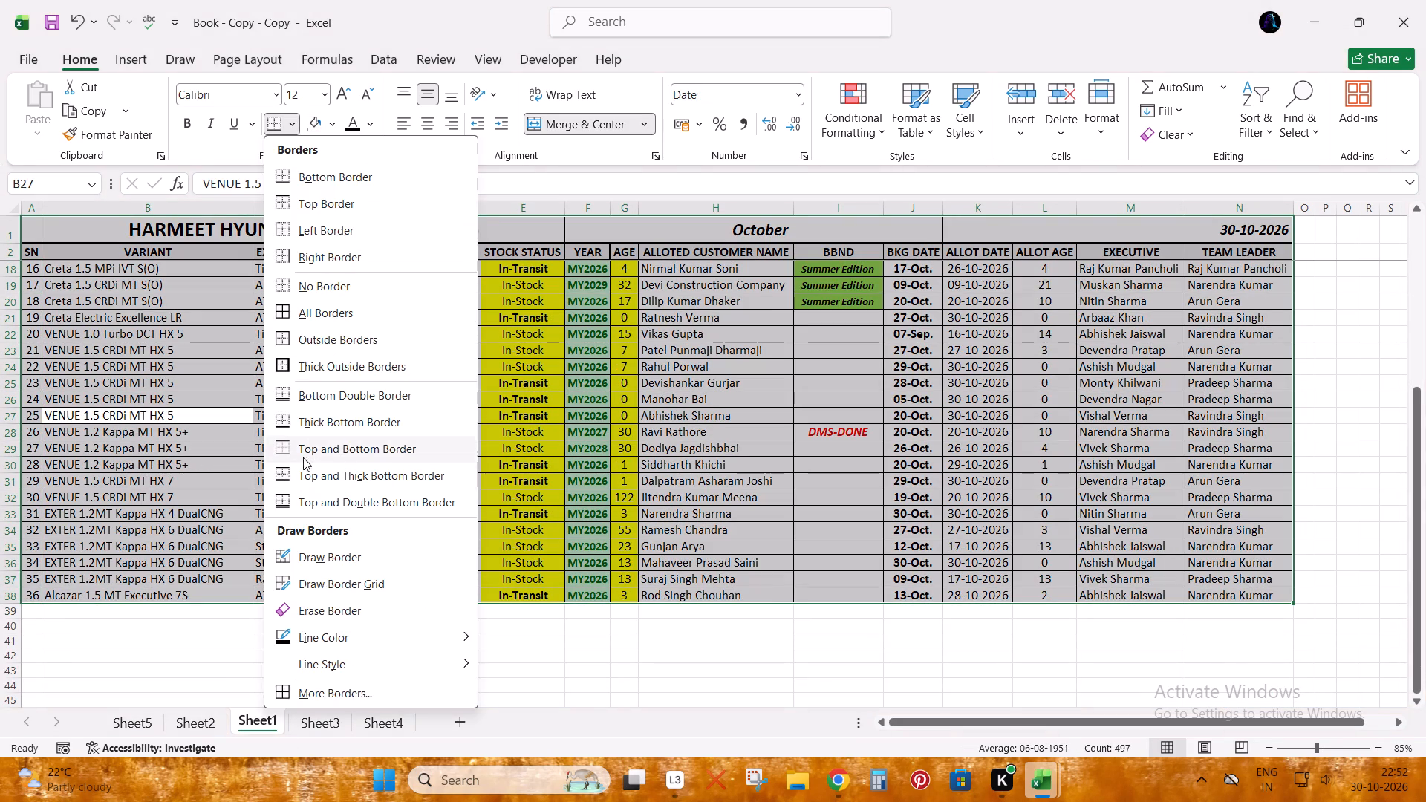
click(284, 368)
click(189, 379)
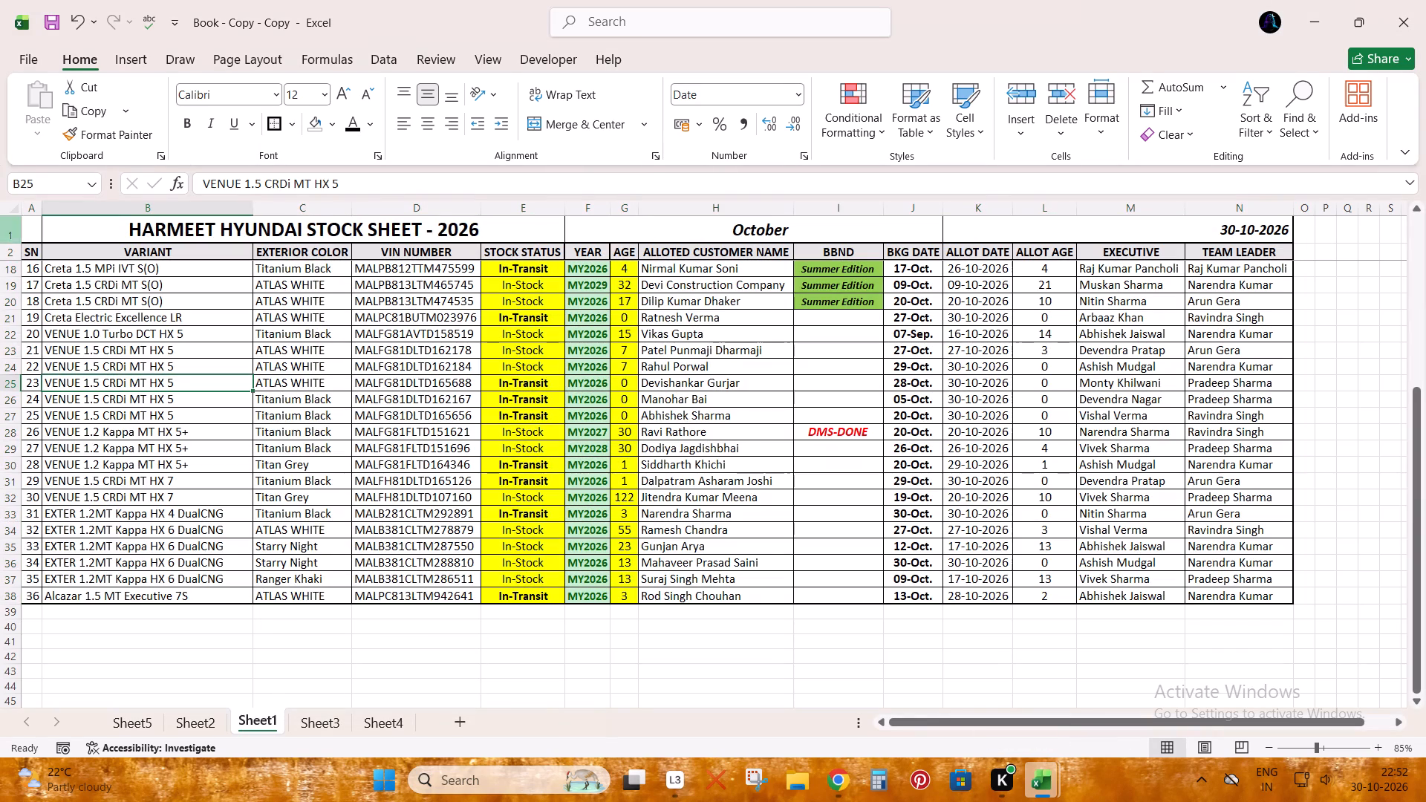
Autofit the width of all columns on Sheet1.
click(15, 210)
double_click(39, 208)
click(282, 276)
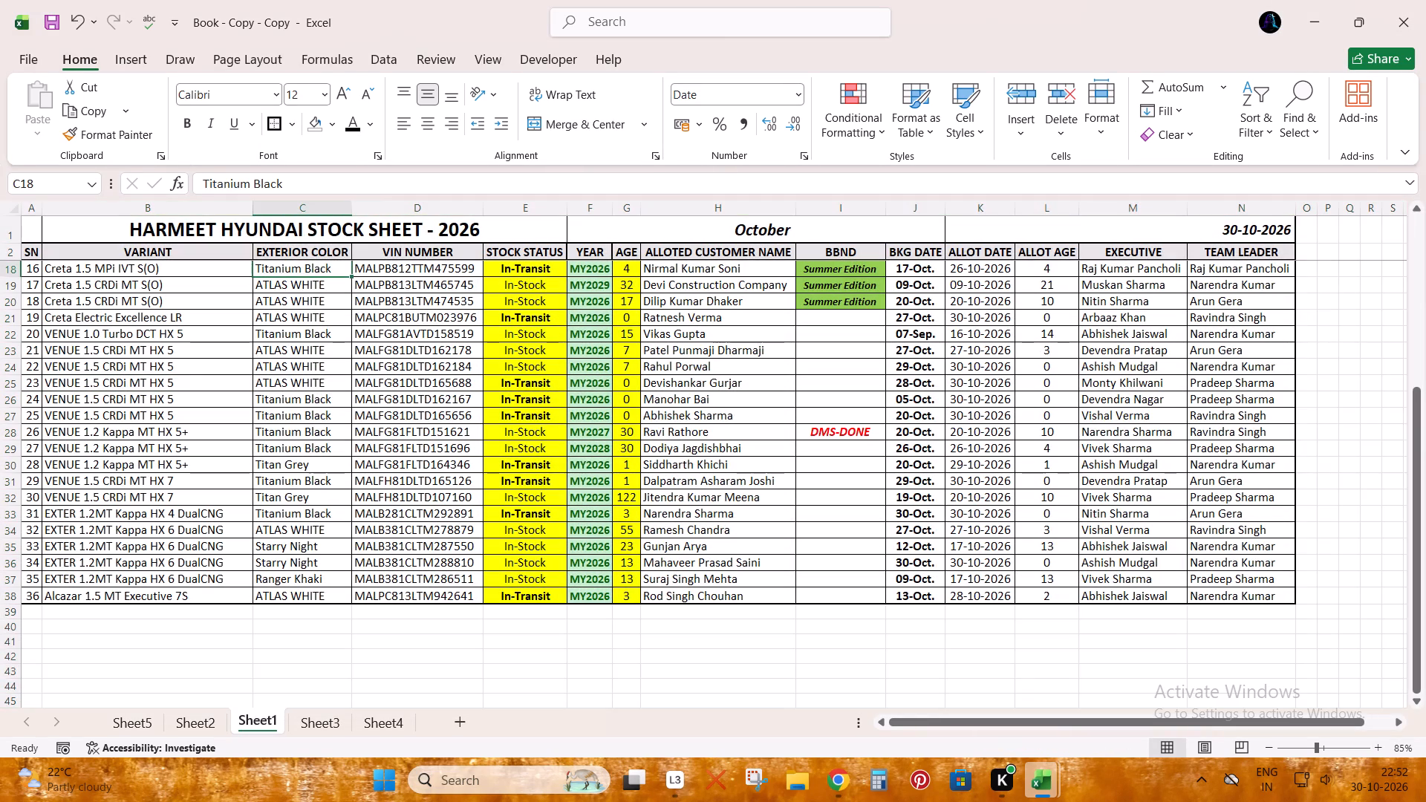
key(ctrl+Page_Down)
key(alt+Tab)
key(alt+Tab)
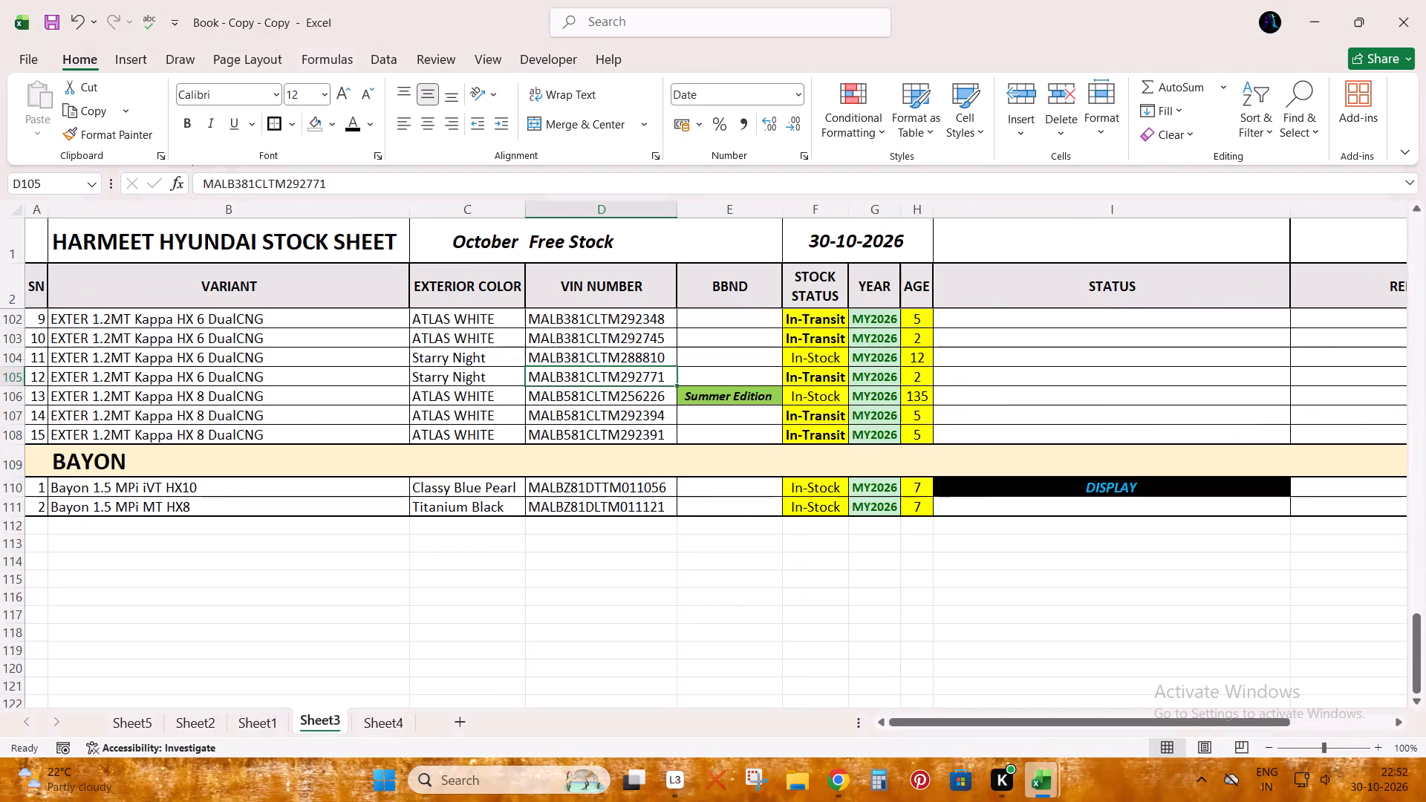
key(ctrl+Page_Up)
Copy rows 3 to 38 of Sheet1 and paste them over the October Allocated Stock list on Sheet2, starting at A3.
key(ctrl+Up)
key(ctrl+Left)
key(Down)
key(shift+space)
key(ctrl+shift+Down)
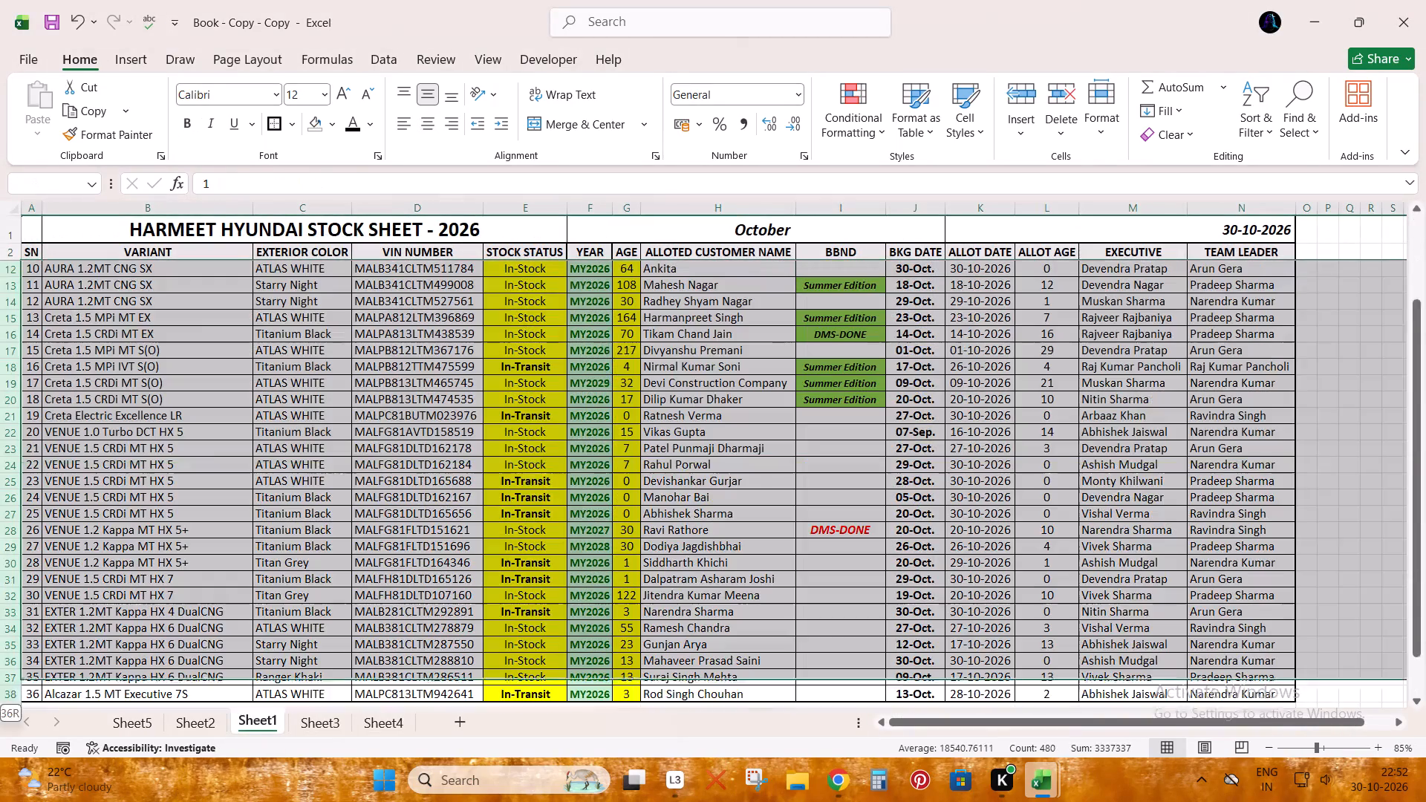
key(ctrl+c)
key(ctrl+Page_Up)
key(ctrl+Up)
key(ctrl+Left)
key(Down)
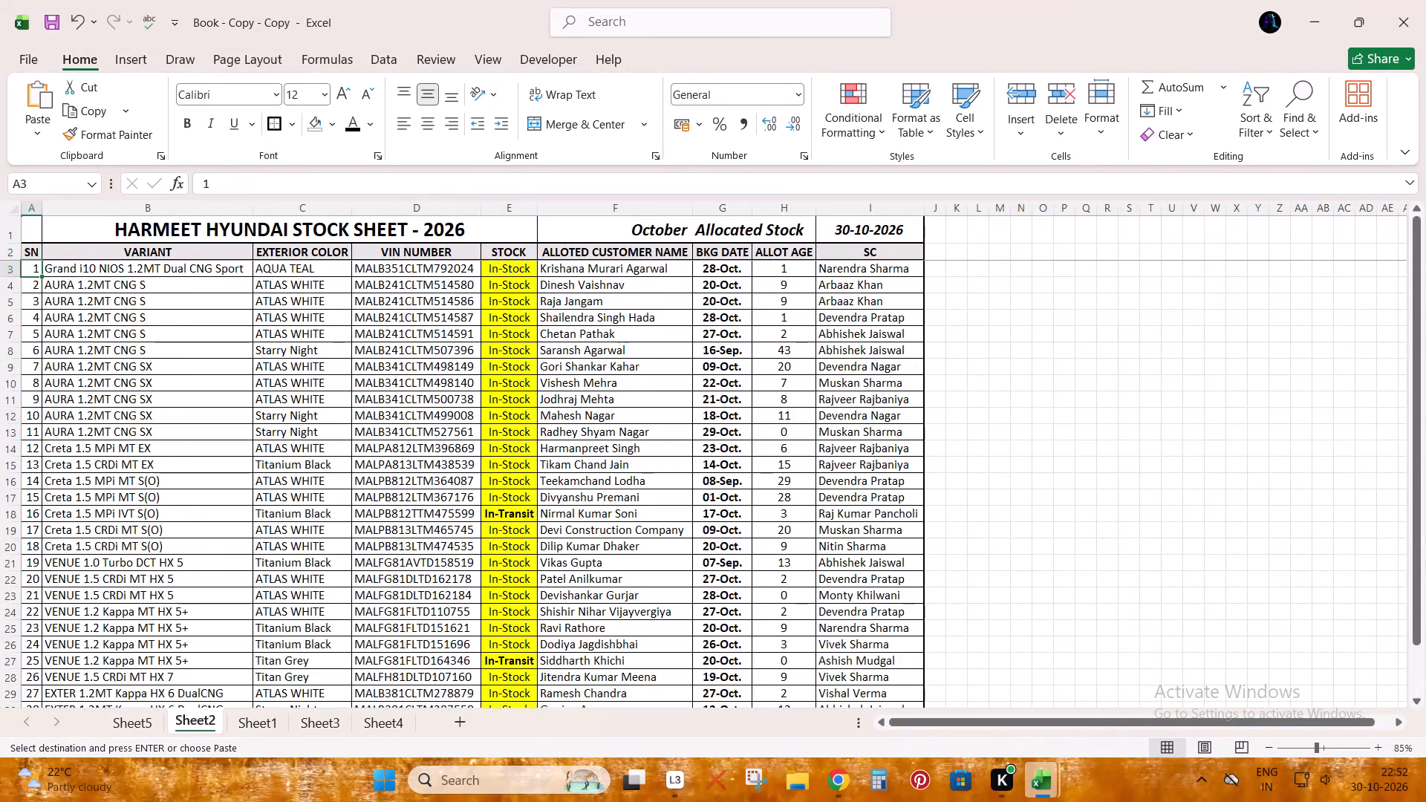
key(ctrl+v)
Delete the pasted model-year and stock-age cells in F3:G38 of Sheet2, shifting the remaining cells left.
key(Right)
key(Up)
key(Right)
key(Right)
key(Right)
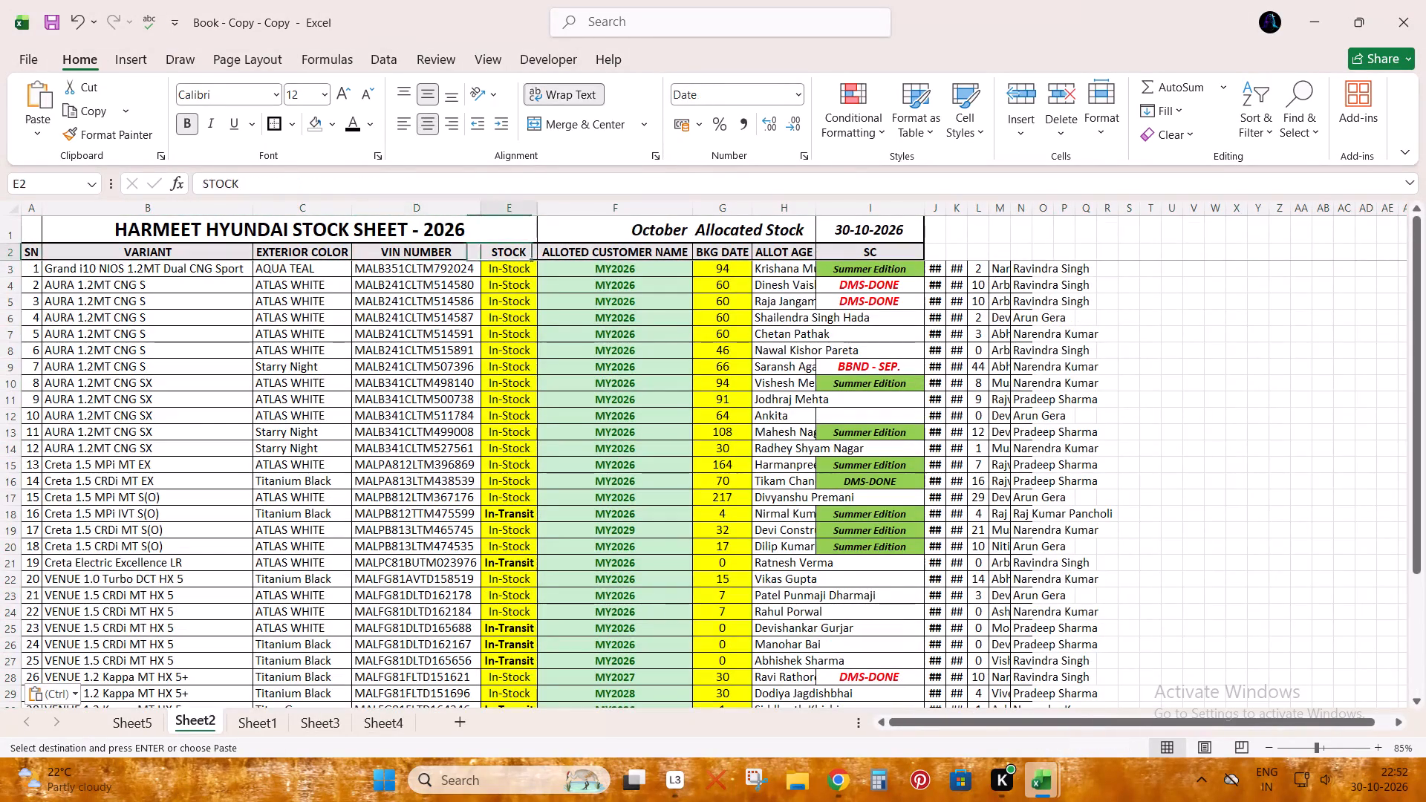
key(Right)
key(Down)
key(shift+Right)
key(ctrl+shift+Down)
key(ctrl+minus)
key(Return)
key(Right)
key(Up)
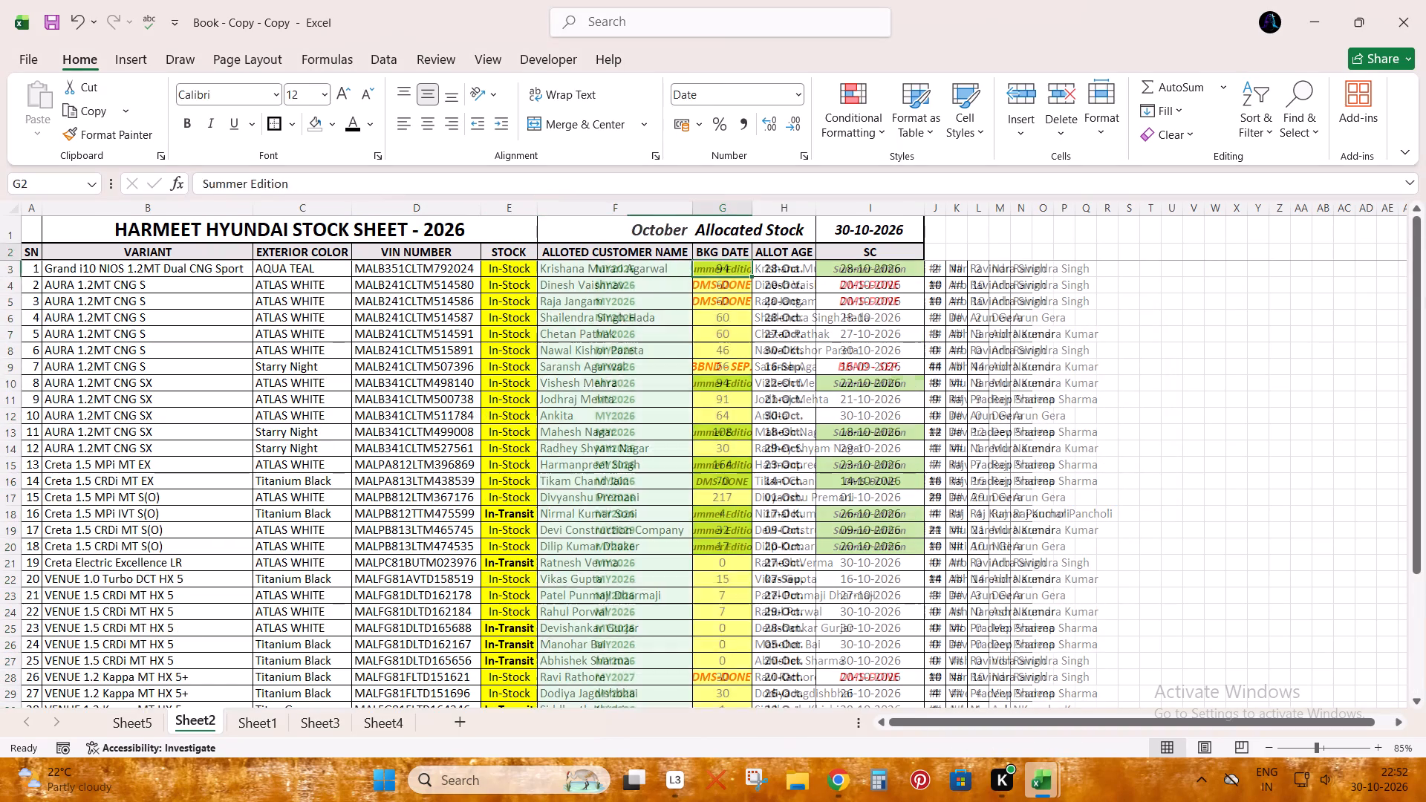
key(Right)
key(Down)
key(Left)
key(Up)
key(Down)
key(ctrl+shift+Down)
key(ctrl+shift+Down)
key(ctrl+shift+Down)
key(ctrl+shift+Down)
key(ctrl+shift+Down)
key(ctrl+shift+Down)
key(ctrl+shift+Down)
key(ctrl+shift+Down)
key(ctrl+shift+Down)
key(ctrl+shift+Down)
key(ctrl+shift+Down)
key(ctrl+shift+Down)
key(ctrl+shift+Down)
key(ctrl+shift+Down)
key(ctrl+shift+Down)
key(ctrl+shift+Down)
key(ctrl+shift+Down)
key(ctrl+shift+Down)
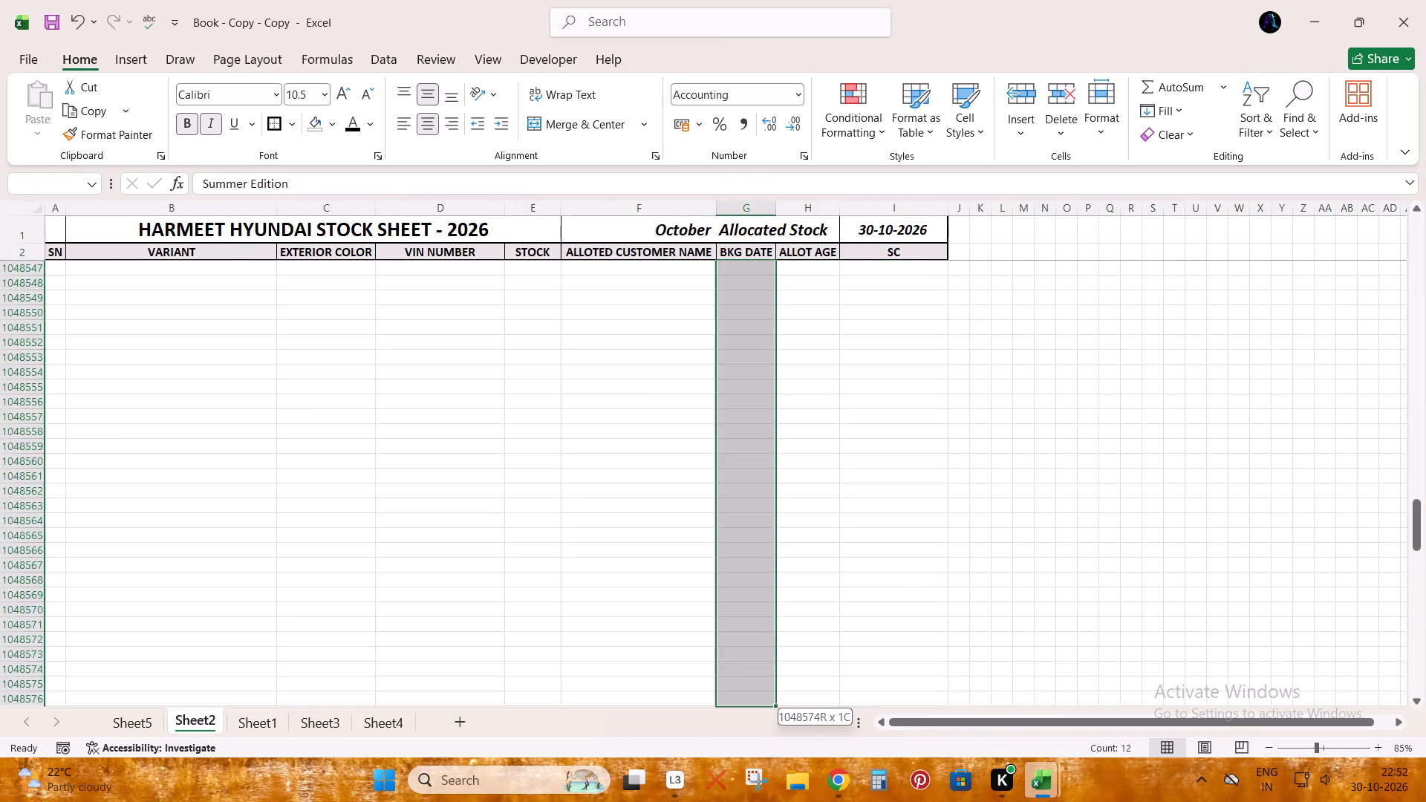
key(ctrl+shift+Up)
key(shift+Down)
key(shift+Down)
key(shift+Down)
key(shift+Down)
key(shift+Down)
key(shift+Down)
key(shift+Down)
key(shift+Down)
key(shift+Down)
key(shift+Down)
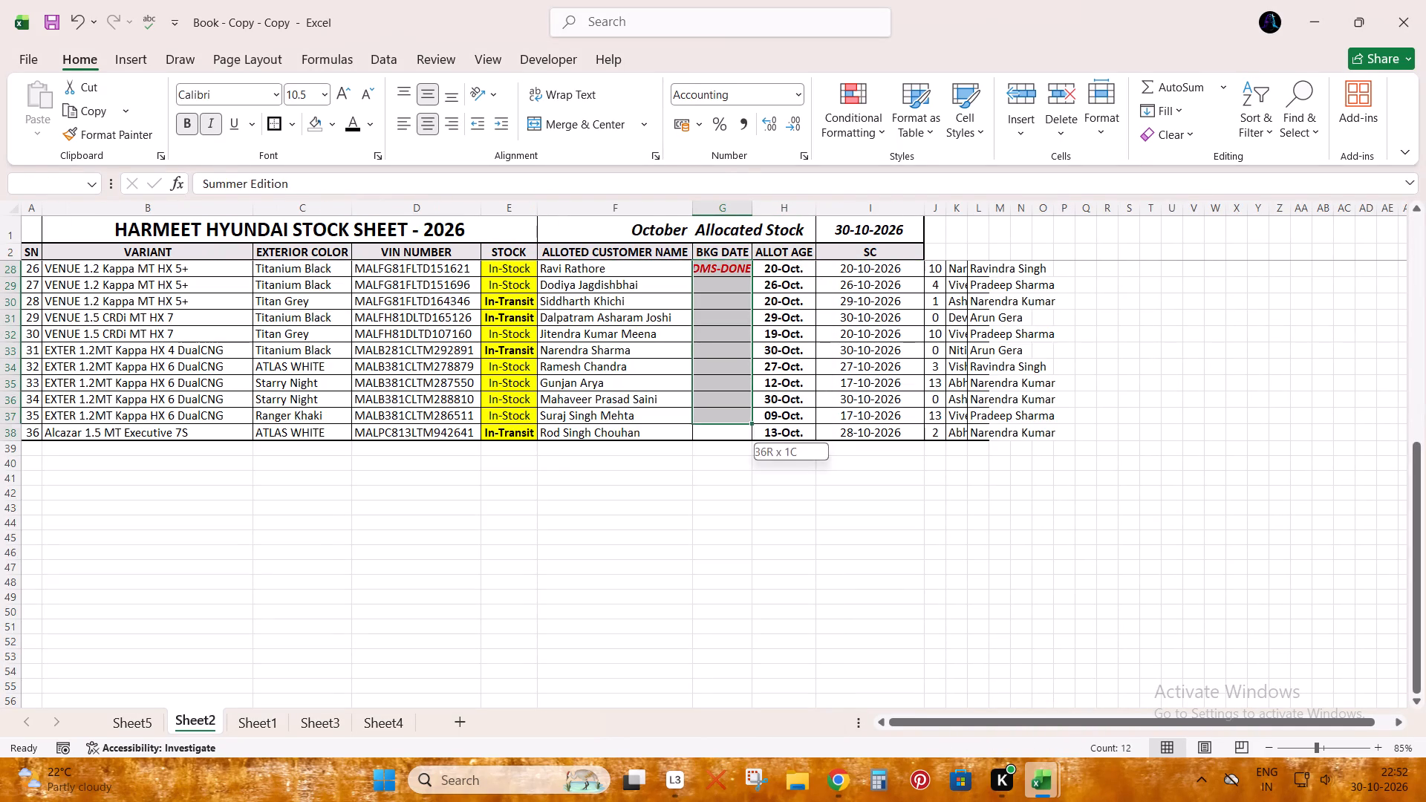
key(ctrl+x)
Delete the edition and DMS remark cells in G3:G38, shifting the booking dates left under BKG DATE.
key(Right)
key(Up)
key(Left)
key(Up)
key(Down)
key(Down)
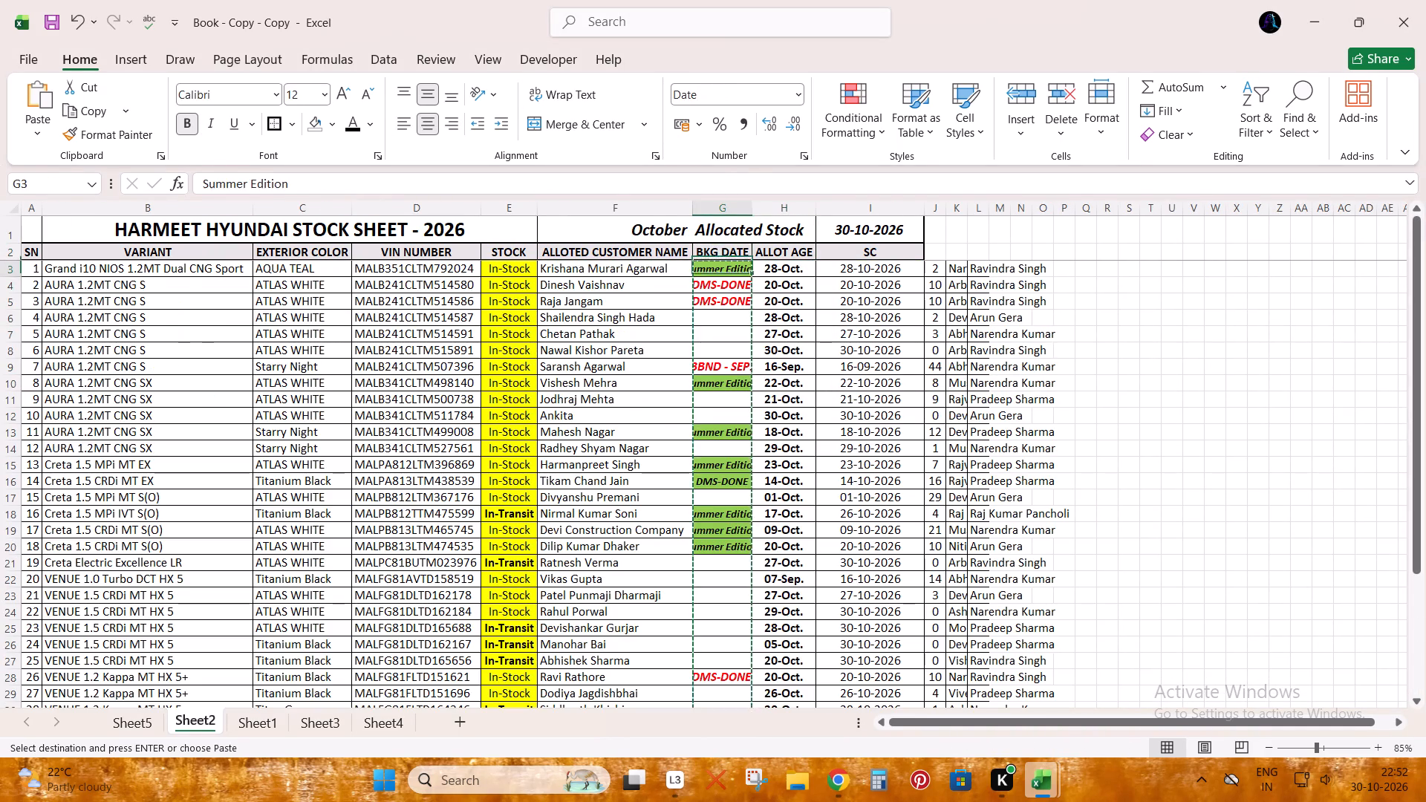
key(ctrl+shift+Down)
key(ctrl+shift+Down)
key(ctrl+shift+Down)
key(ctrl+shift+Down)
key(ctrl+shift+Down)
key(ctrl+shift+Down)
key(ctrl+shift+Down)
key(ctrl+shift+Down)
key(ctrl+shift+Down)
key(ctrl+shift+Down)
key(ctrl+shift+Down)
key(ctrl+shift+Down)
key(ctrl+shift+Down)
key(ctrl+shift+Down)
key(ctrl+shift+Down)
key(ctrl+shift+Down)
key(ctrl+shift+Down)
key(ctrl+shift+Down)
key(ctrl+shift+Down)
key(ctrl+shift+Up)
key(shift+Down)
key(shift+Down)
key(shift+Down)
key(shift+Down)
key(shift+Down)
key(shift+Down)
key(shift+Down)
key(shift+Down)
key(shift+Down)
key(shift+Down)
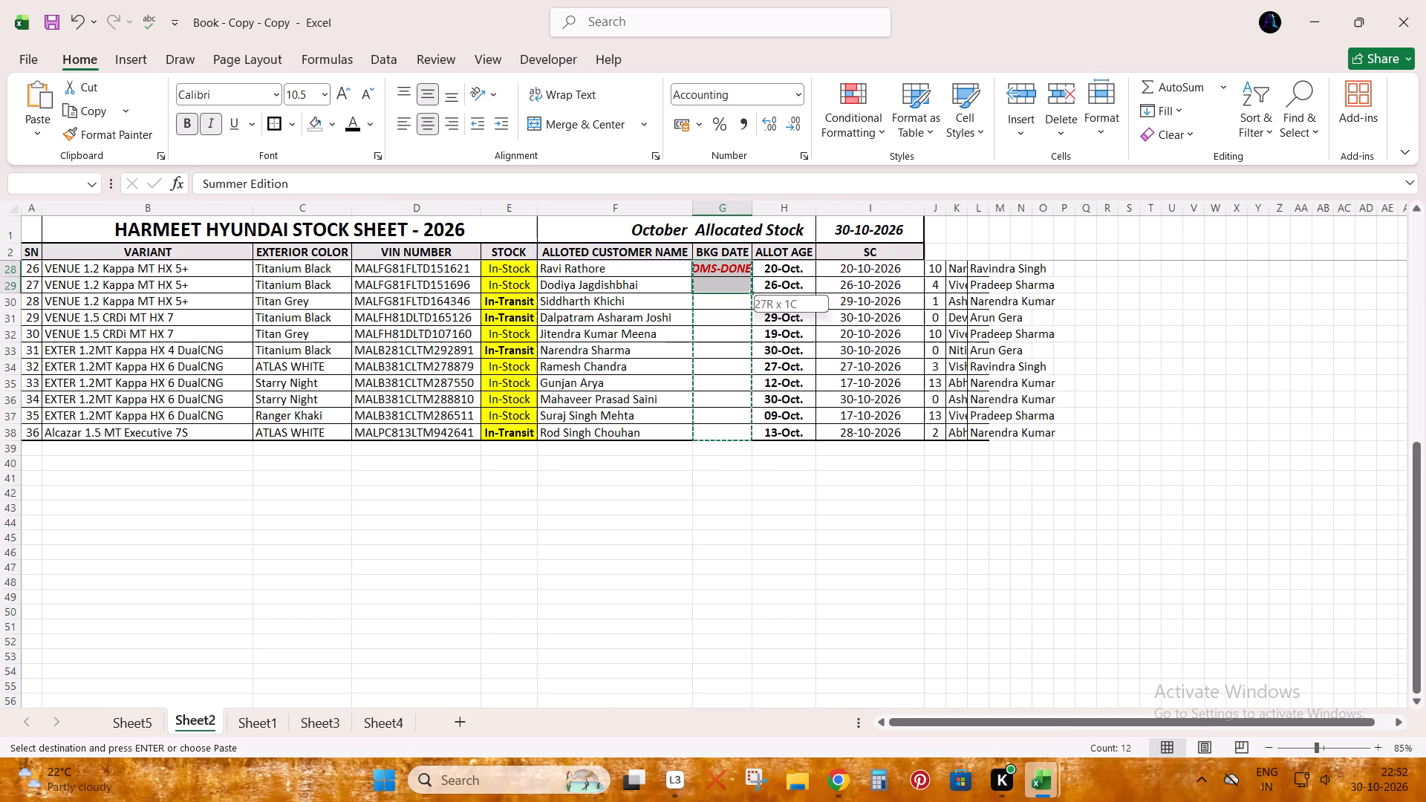
key(shift+Up)
key(shift+Down)
key(ctrl+minus)
key(Return)
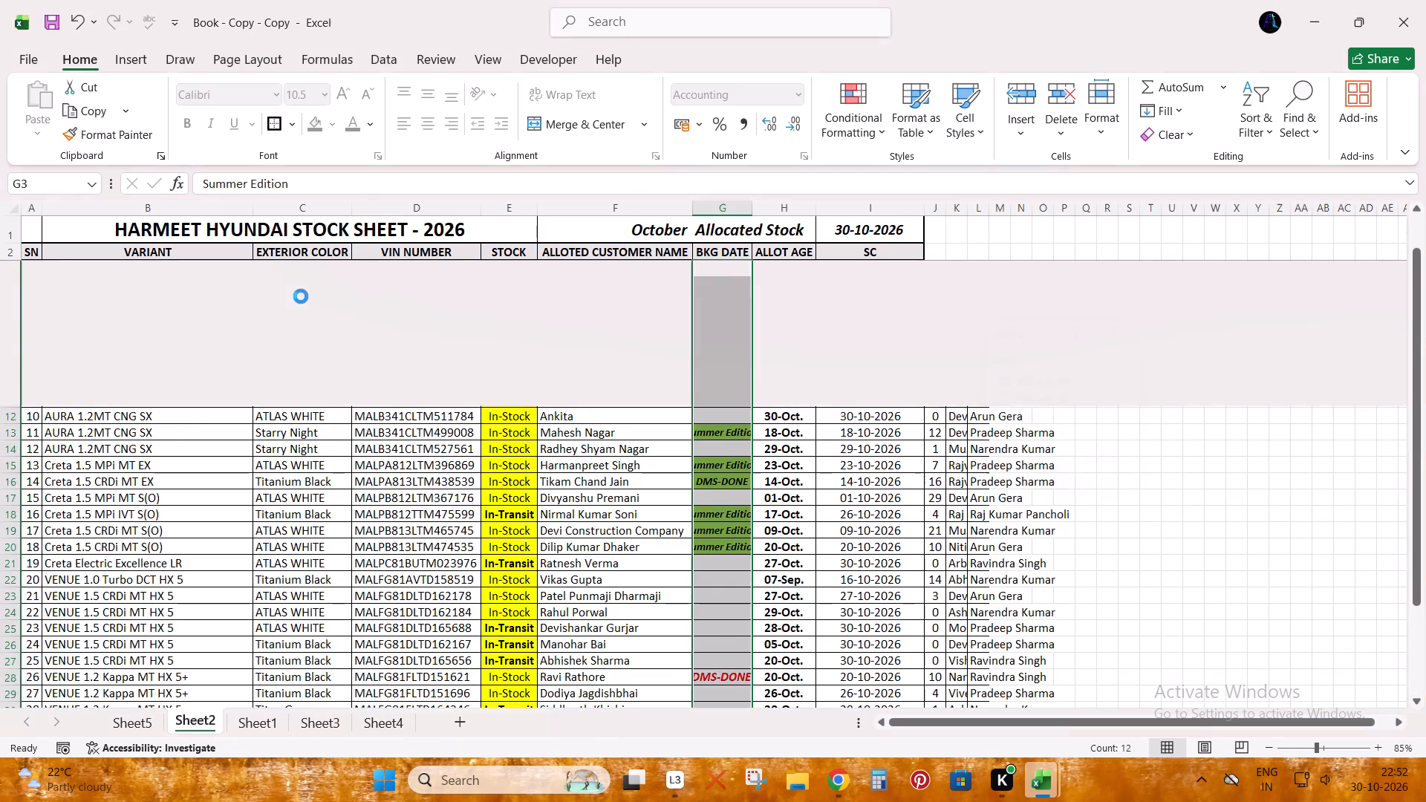
Convert the age formulas in I3:I38 to plain values by copying them and pasting values in place.
key(Right)
key(Up)
key(Right)
key(Down)
key(ctrl+shift+Down)
key(ctrl+x)
key(ctrl+c)
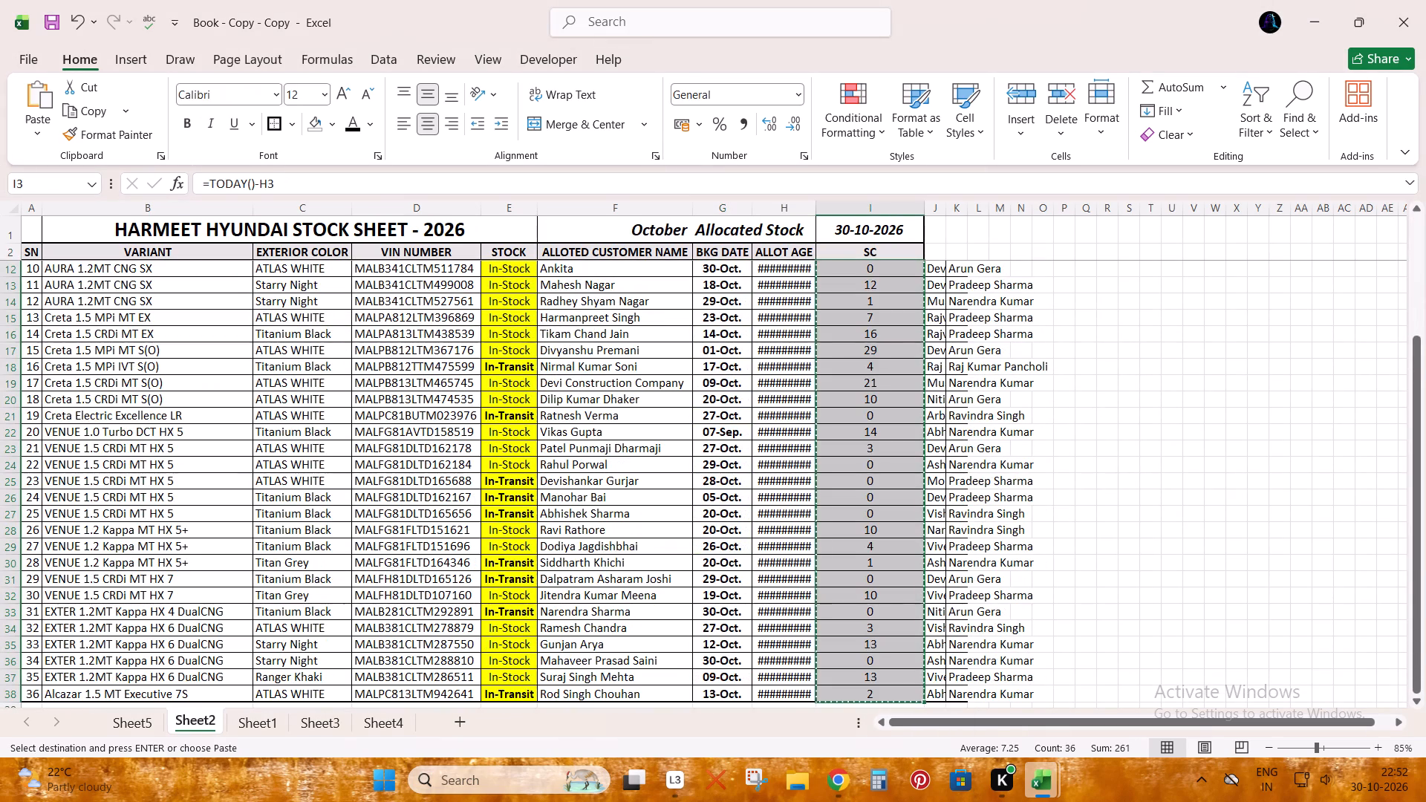
key(ctrl+v)
key(Down)
key(Down)
key(Return)
Delete the allocation date cells in H3:H38, shifting the ages left under ALLOT AGE and the executives under SC.
key(Up)
key(Left)
key(Down)
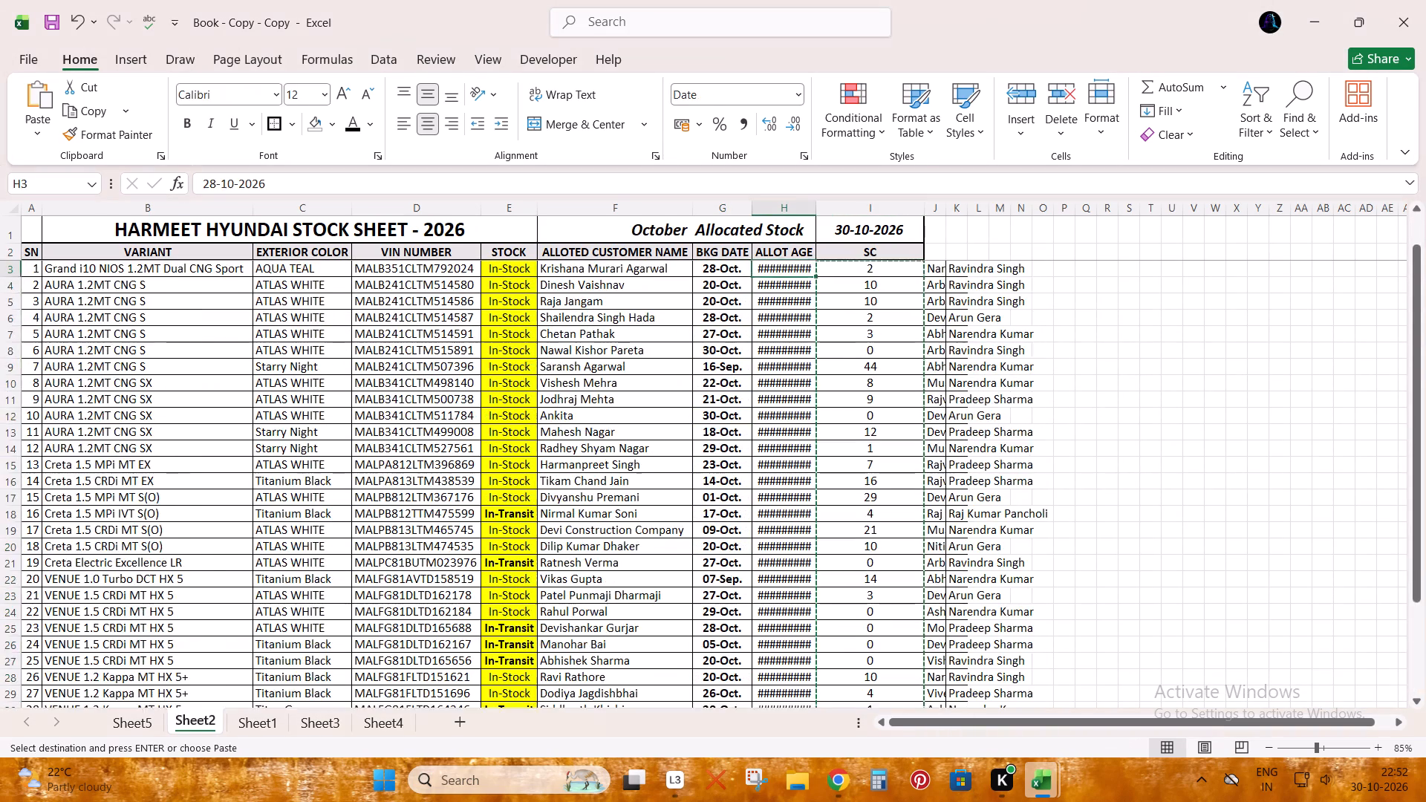
key(ctrl+shift+Down)
key(ctrl+minus)
key(Return)
Delete column J, which holds the leftover team leader names.
key(Right)
key(Right)
key(ctrl+space)
key(ctrl+minus)
Apply Thick Outside Borders around the whole Sheet2 table.
key(Down)
key(Left)
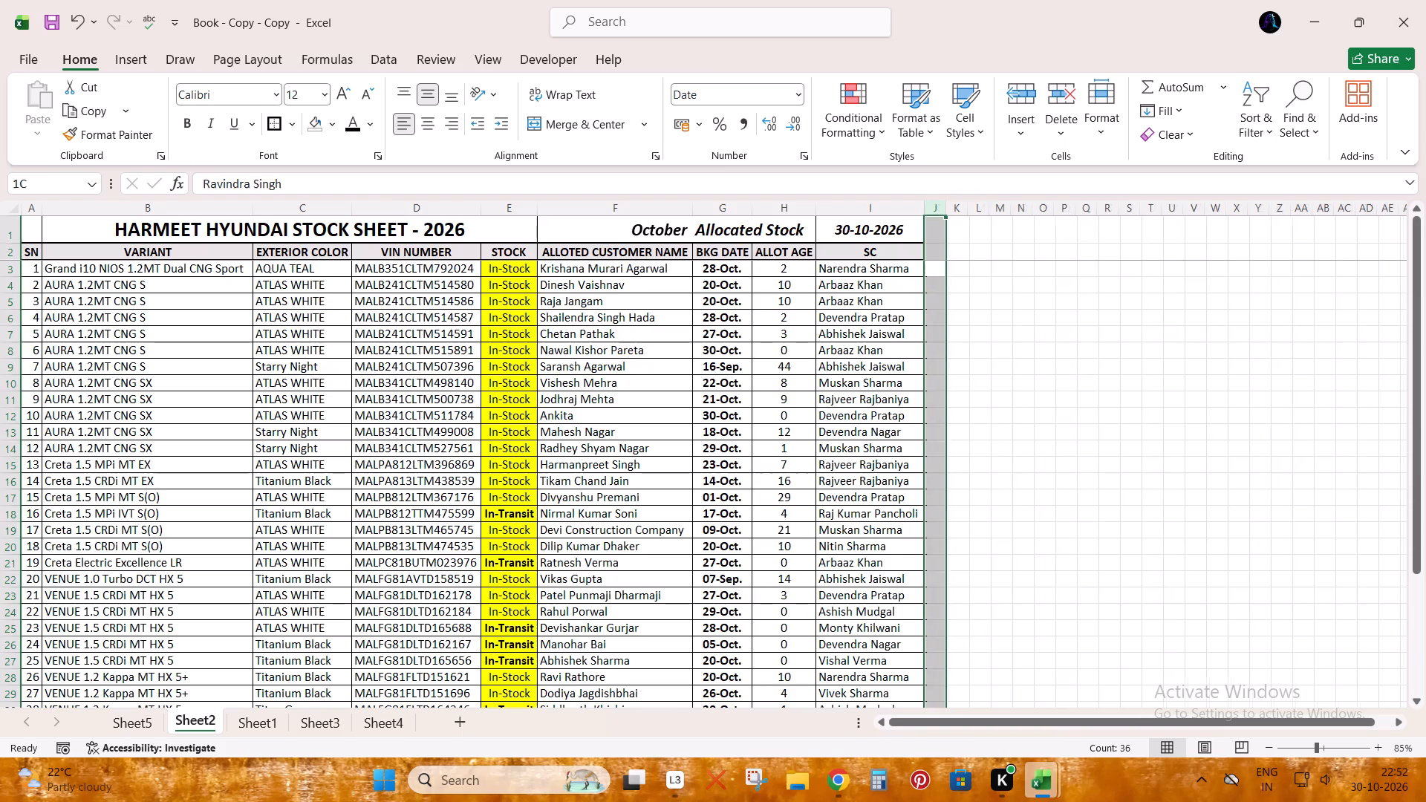
key(ctrl+a)
click(267, 128)
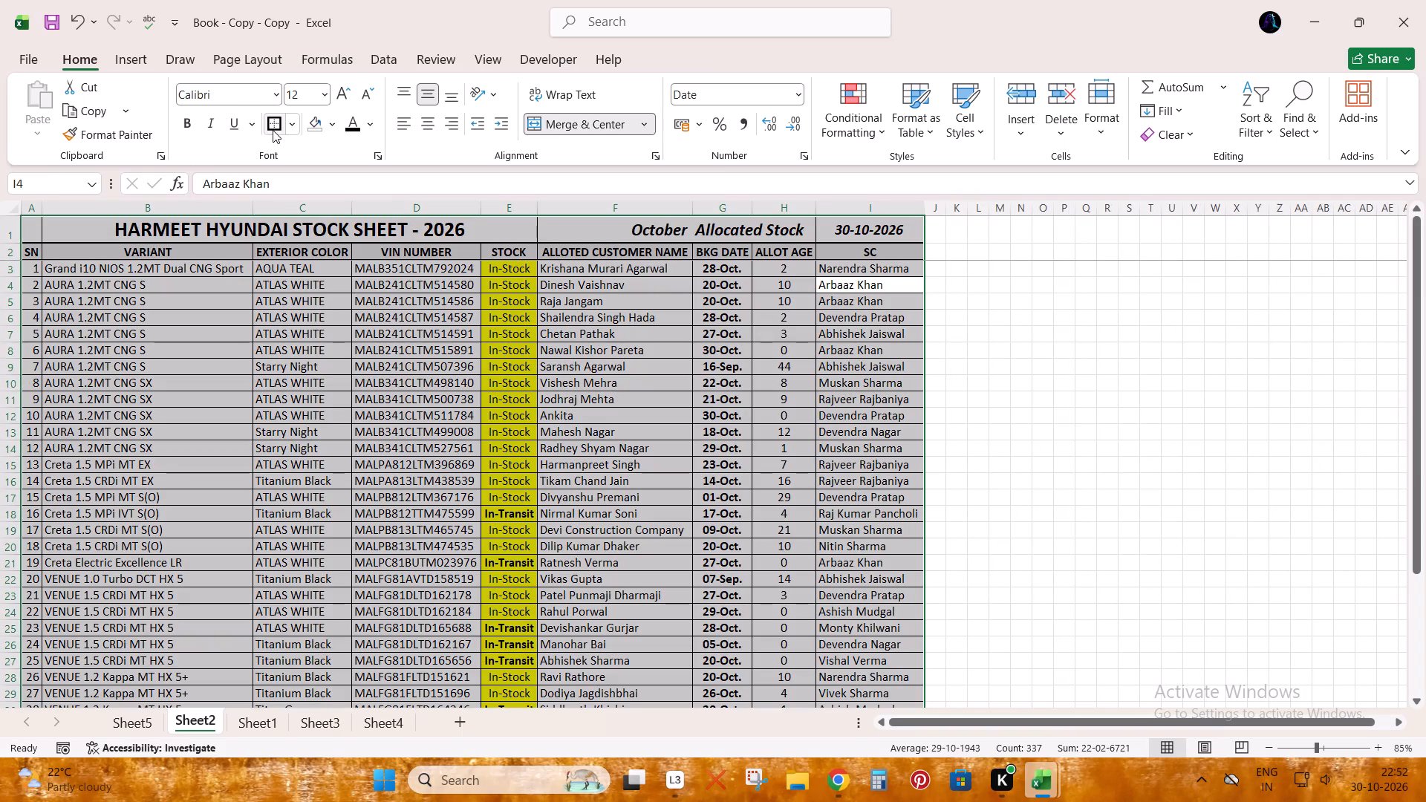
Switch to the ALLOCATION STOCK SHEET workbook and reset the filters on the STOCK sheet's heading row so all rows show.
key(ctrl+Page_Down)
key(ctrl+Page_Down)
key(alt+Tab)
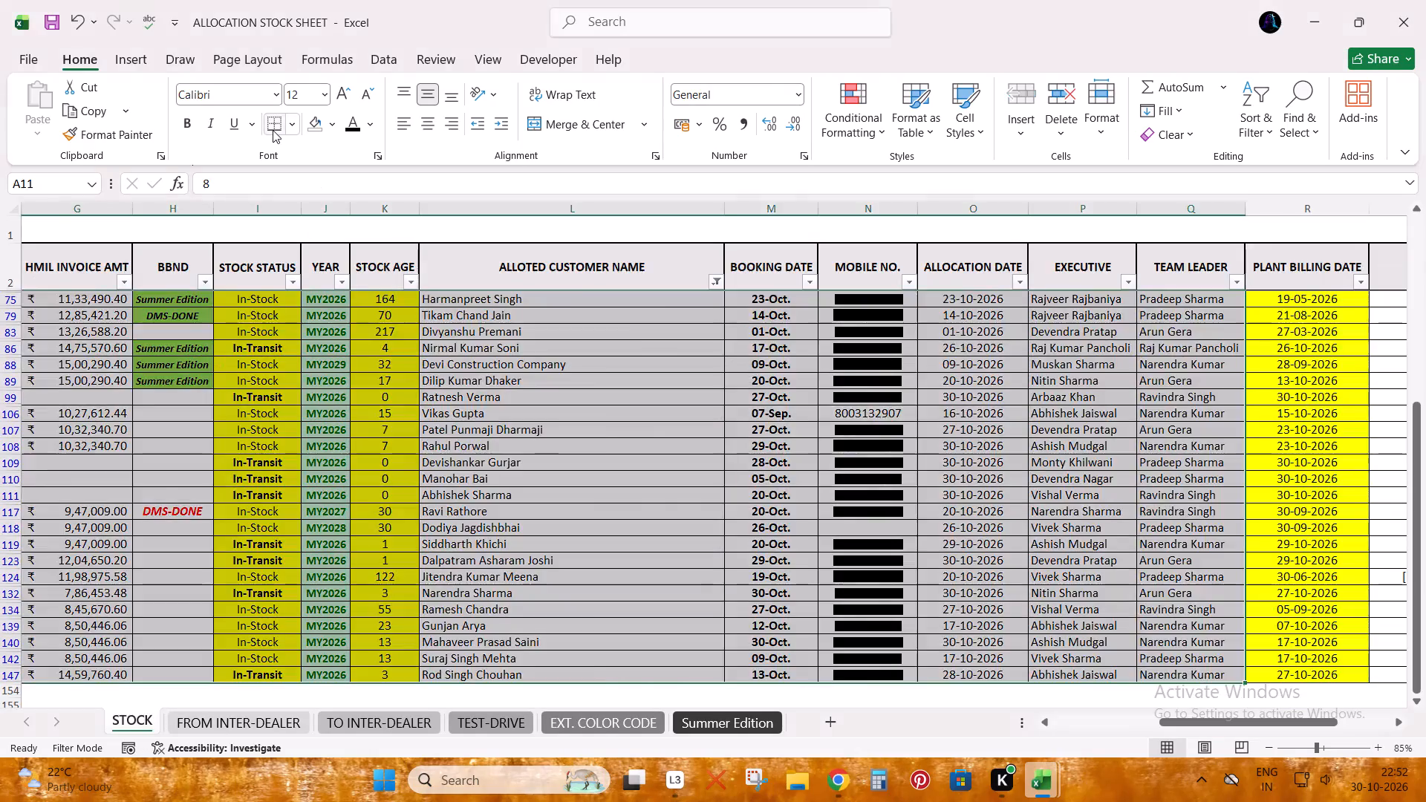
key(ctrl+Up)
key(Right)
key(Right)
key(Down)
key(Left)
key(Right)
key(Left)
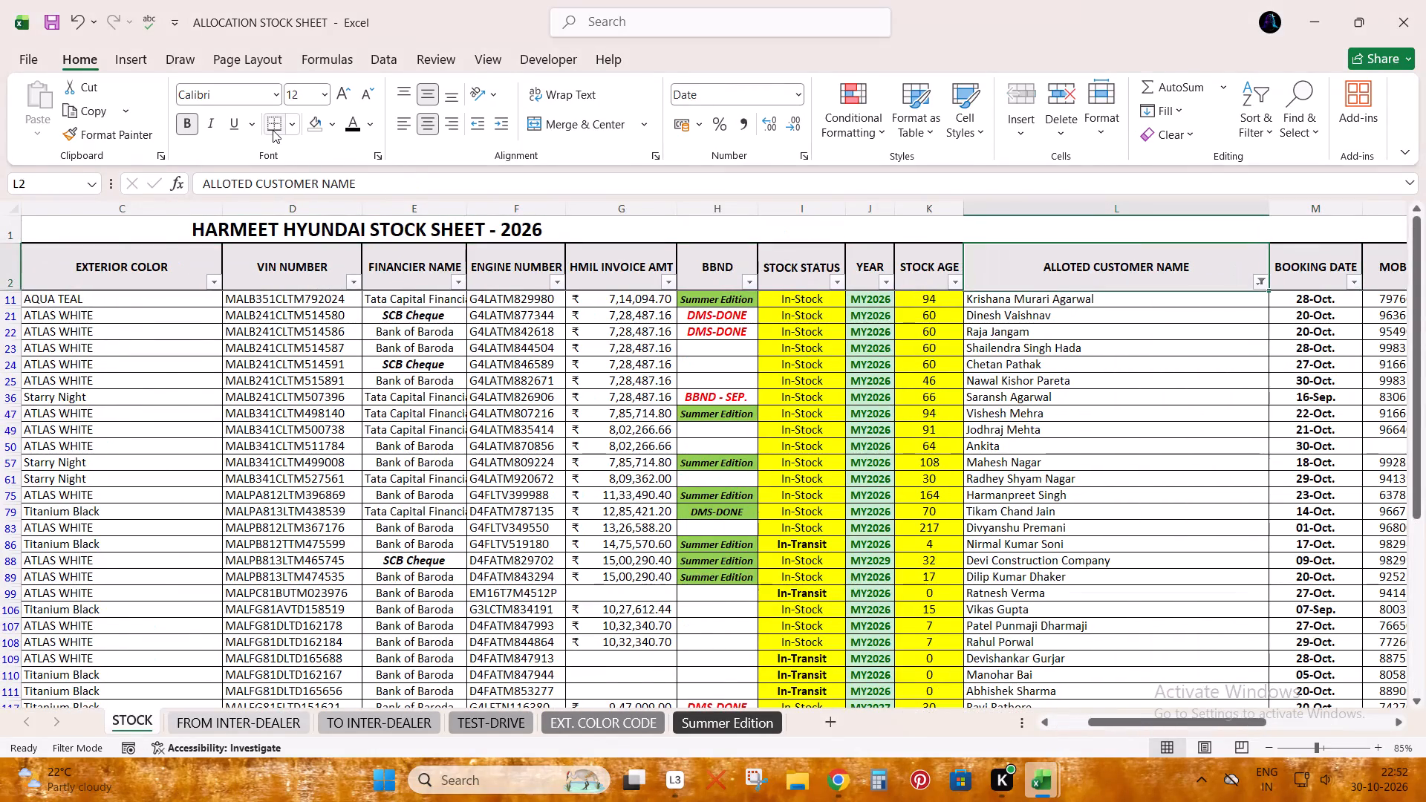
key(ctrl+shift+l)
key(ctrl+shift+l)
In the ALLOTED CUSTOMER NAME filter, clear all selected names and include only DEMO and DISPLAY.
key(alt+Down)
key(Down)
key(Down)
key(Down)
key(Down)
key(Down)
key(Down)
key(Down)
key(Down)
key(Down)
key(Down)
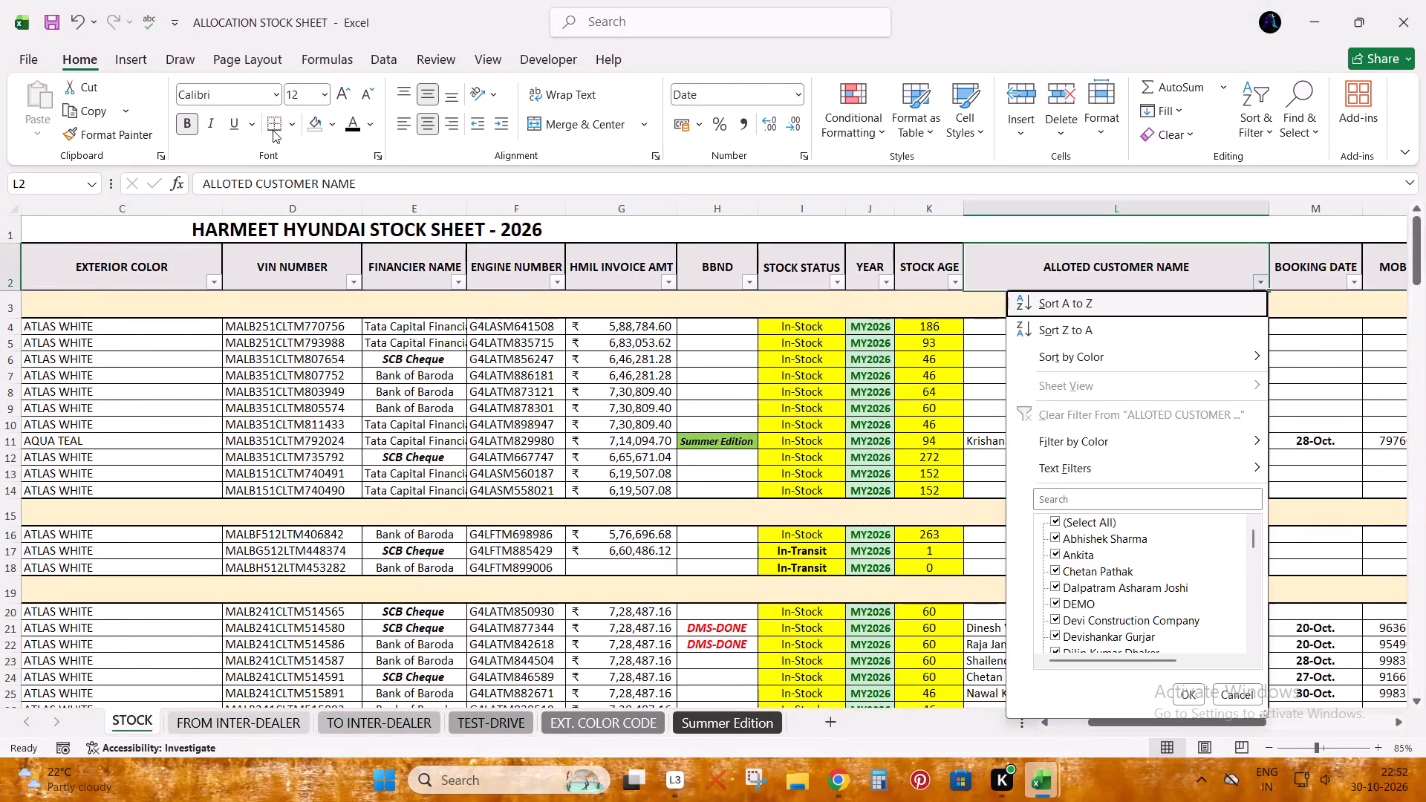
key(Up)
key(space)
key(Down)
key(Down)
key(Down)
key(Down)
key(Down)
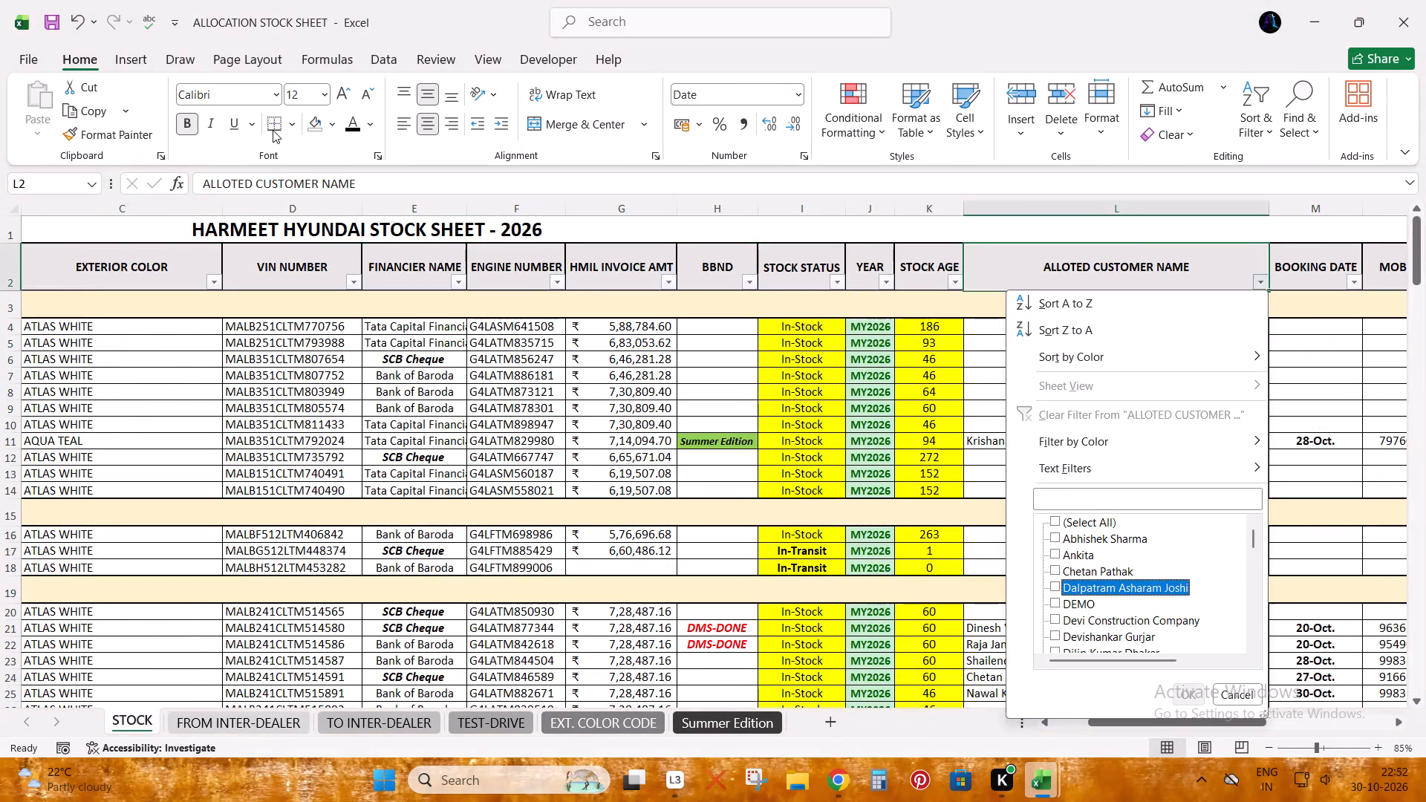
key(space)
key(Down)
key(Down)
key(Down)
key(Down)
key(Down)
key(Down)
key(Up)
key(space)
Exclude DEMO from the ALLOTED CUSTOMER NAME filter selection, keeping DISPLAY included.
key(Down)
key(Down)
key(Down)
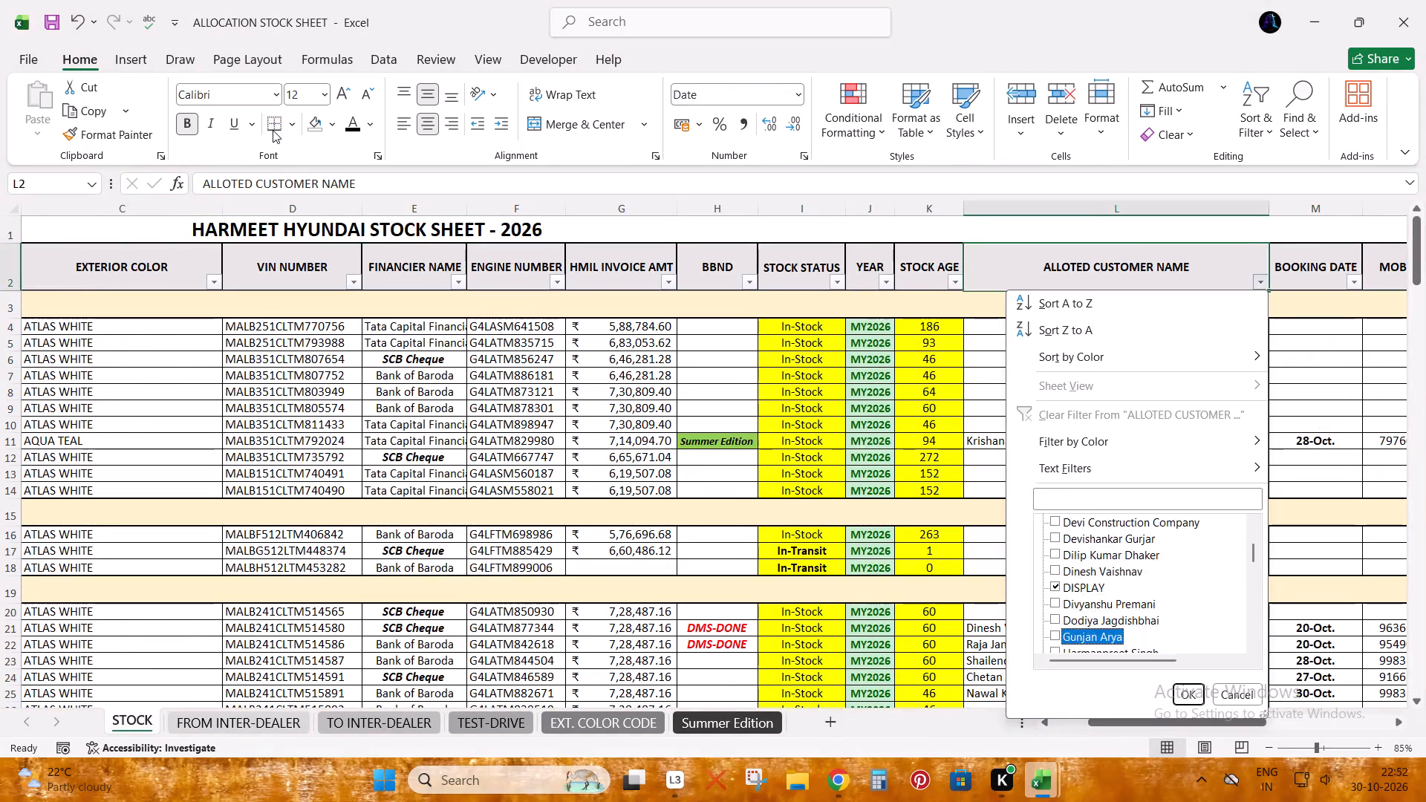
key(Down)
key(Down)
key(Down)
key(Down)
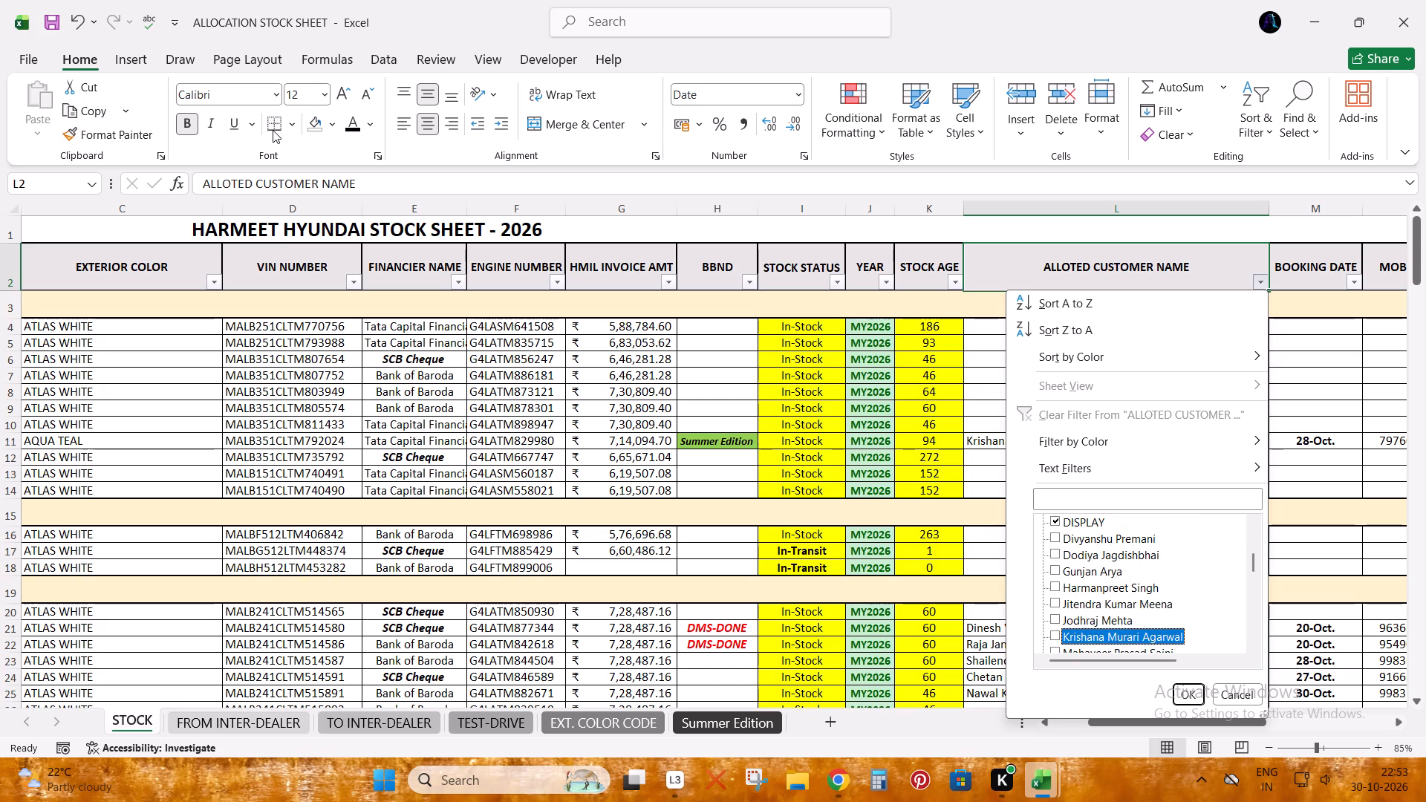
key(Up)
key(Up)
key(Up)
key(Up)
key(Up)
key(Up)
key(Up)
key(Up)
key(Up)
key(Up)
key(Up)
key(Up)
key(Up)
key(Up)
key(Down)
key(space)
key(Down)
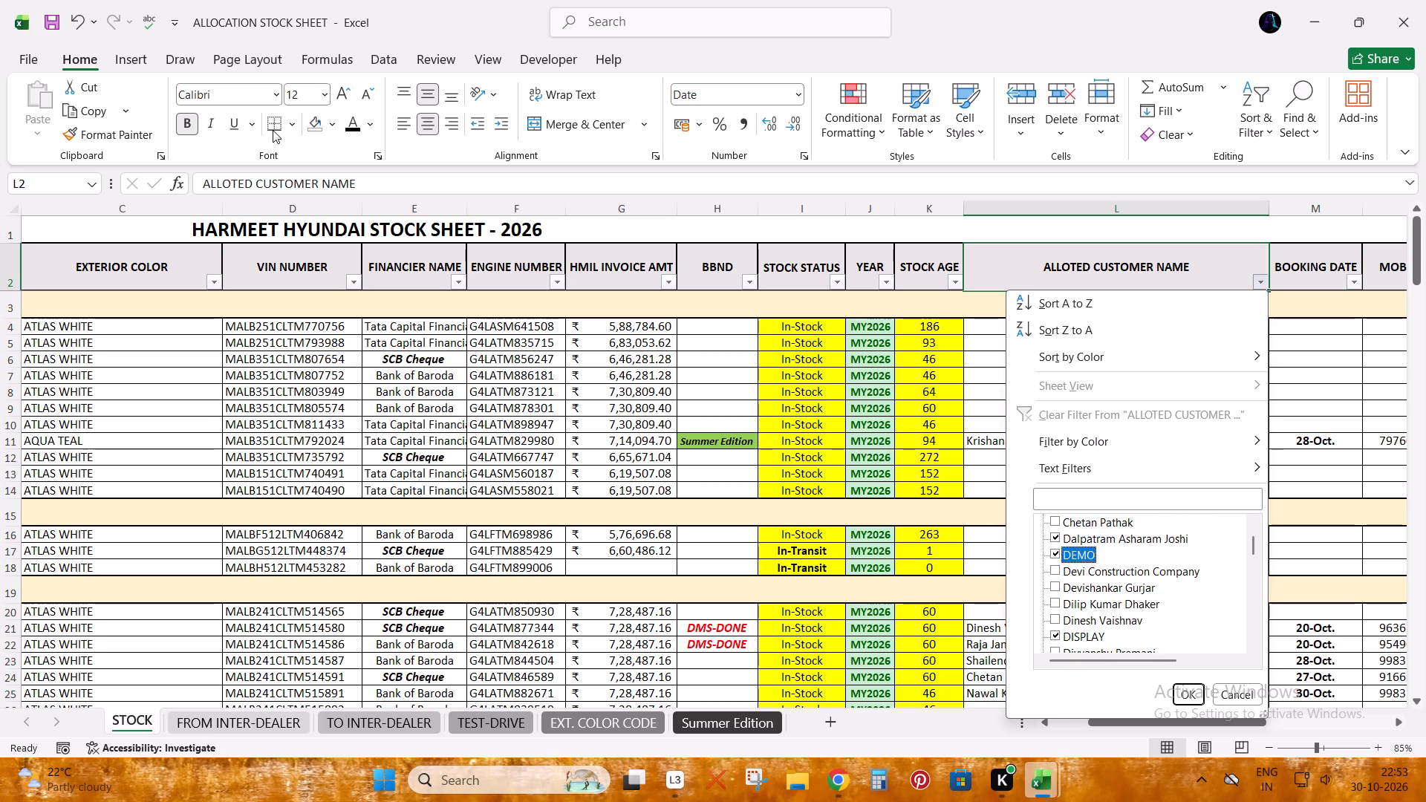
key(space)
key(Up)
key(space)
Add the TO ADITI, TO ASM, TO BABA and TO L.R. HYUNDAI entries and the blanks to the selection, and apply the filter.
key(Down)
key(Down)
key(Down)
key(Down)
key(Down)
key(Down)
key(Down)
key(Down)
key(Down)
key(Down)
key(Down)
key(Down)
key(Down)
key(Down)
key(Down)
key(Down)
key(Down)
key(Down)
key(Down)
key(Down)
key(Down)
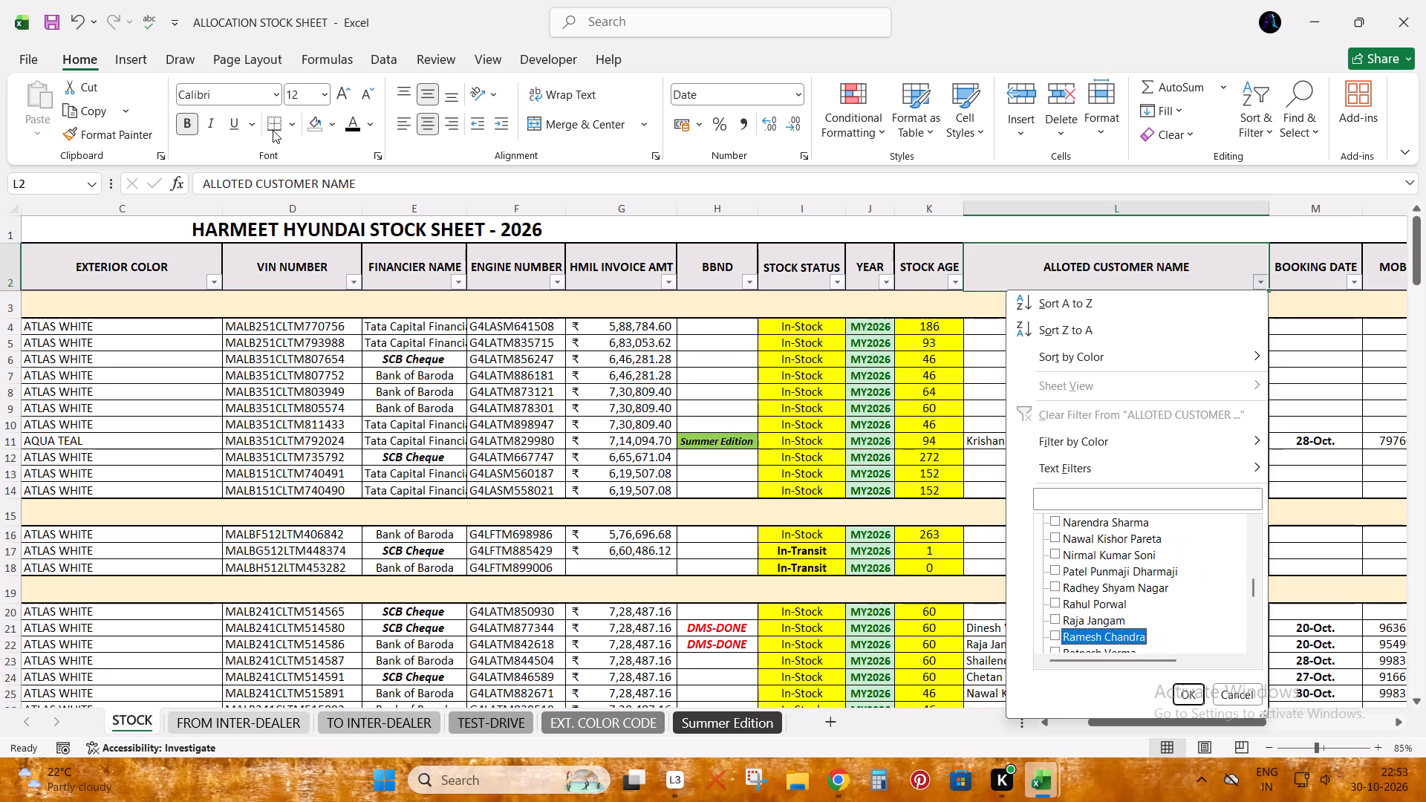
key(Down)
key(Down)
key(Down)
key(Down)
key(Down)
key(Down)
key(Down)
key(Down)
key(Down)
key(Down)
key(Down)
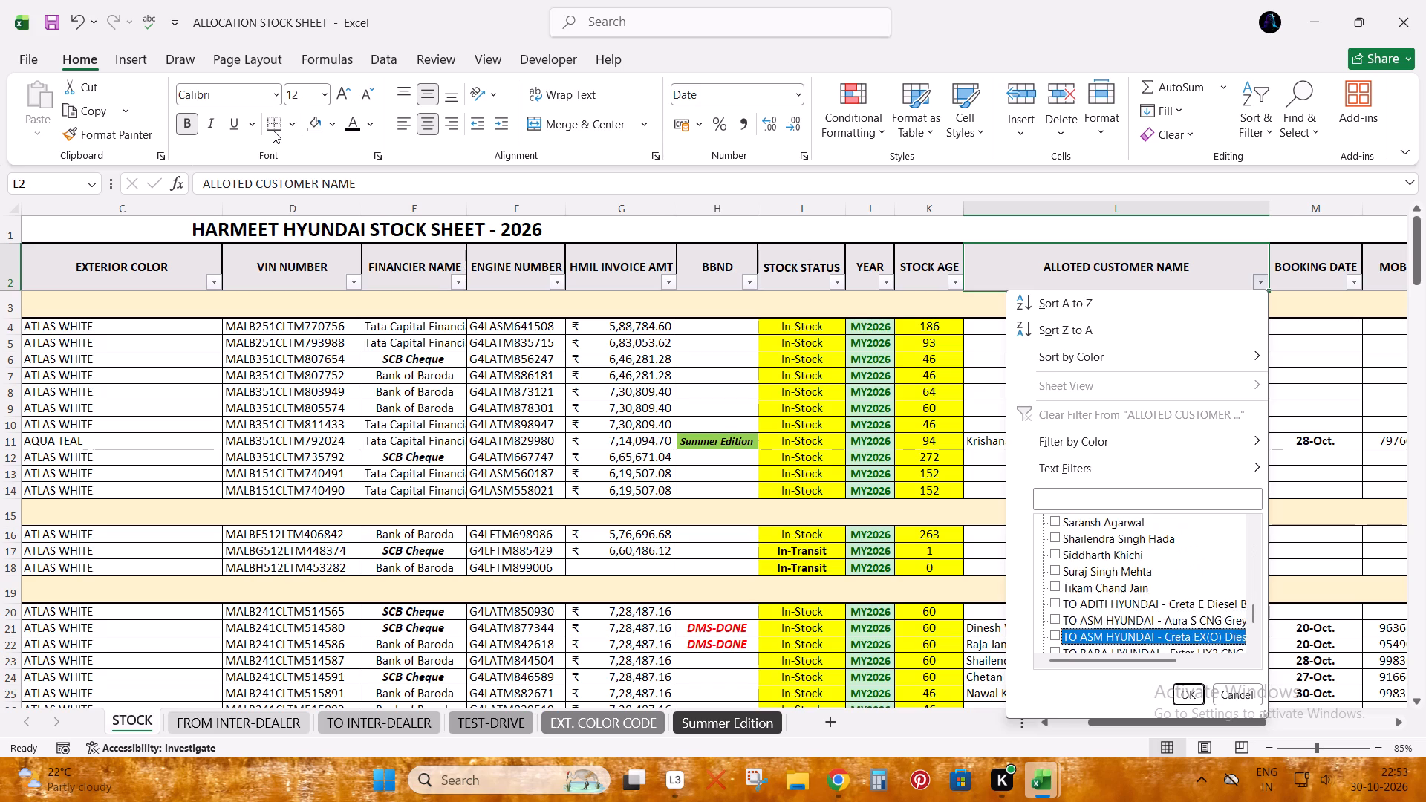
key(Up)
key(Up)
key(space)
key(Down)
key(space)
key(Down)
key(space)
key(Down)
key(space)
key(Down)
key(space)
key(Down)
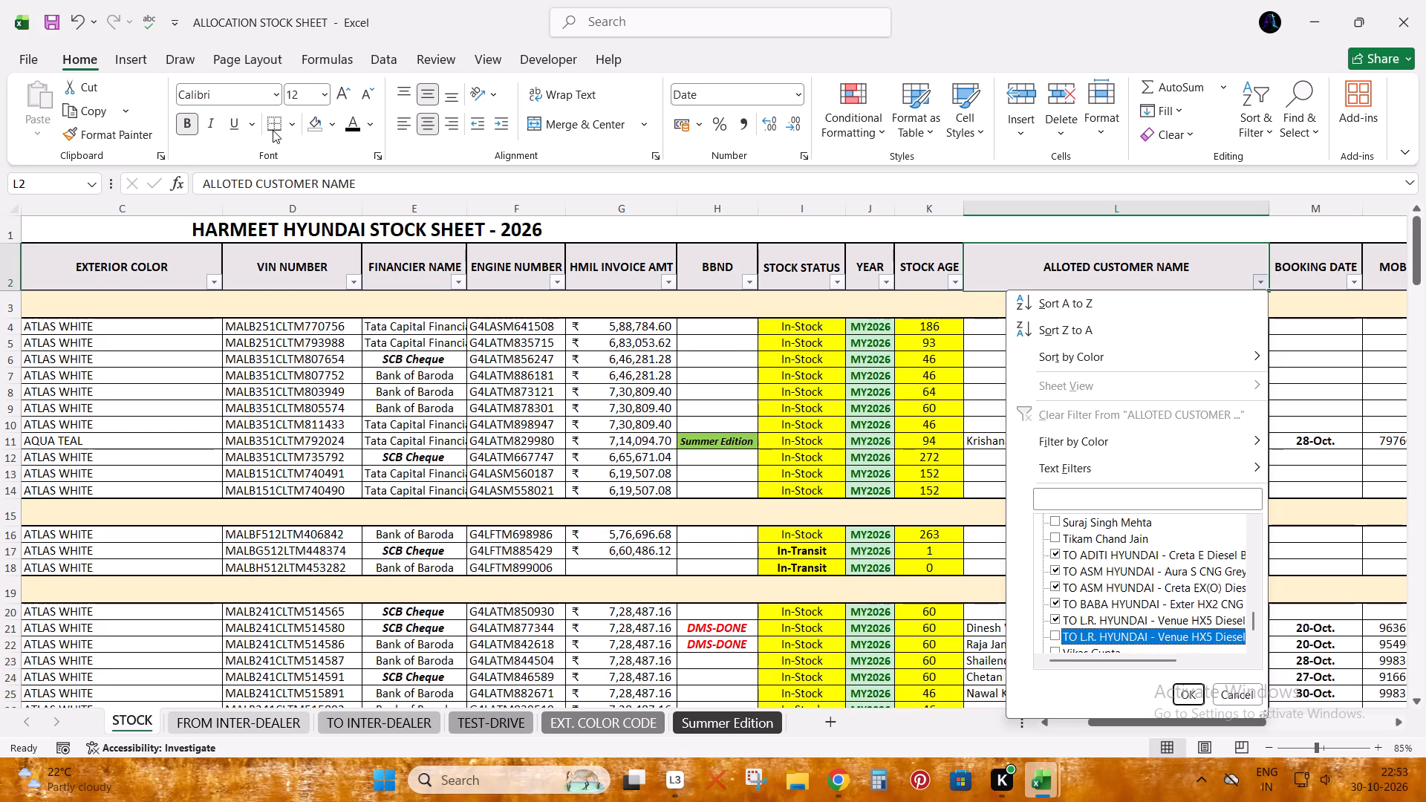
key(space)
key(Down)
key(Down)
key(Down)
key(Down)
key(Up)
key(space)
key(Return)
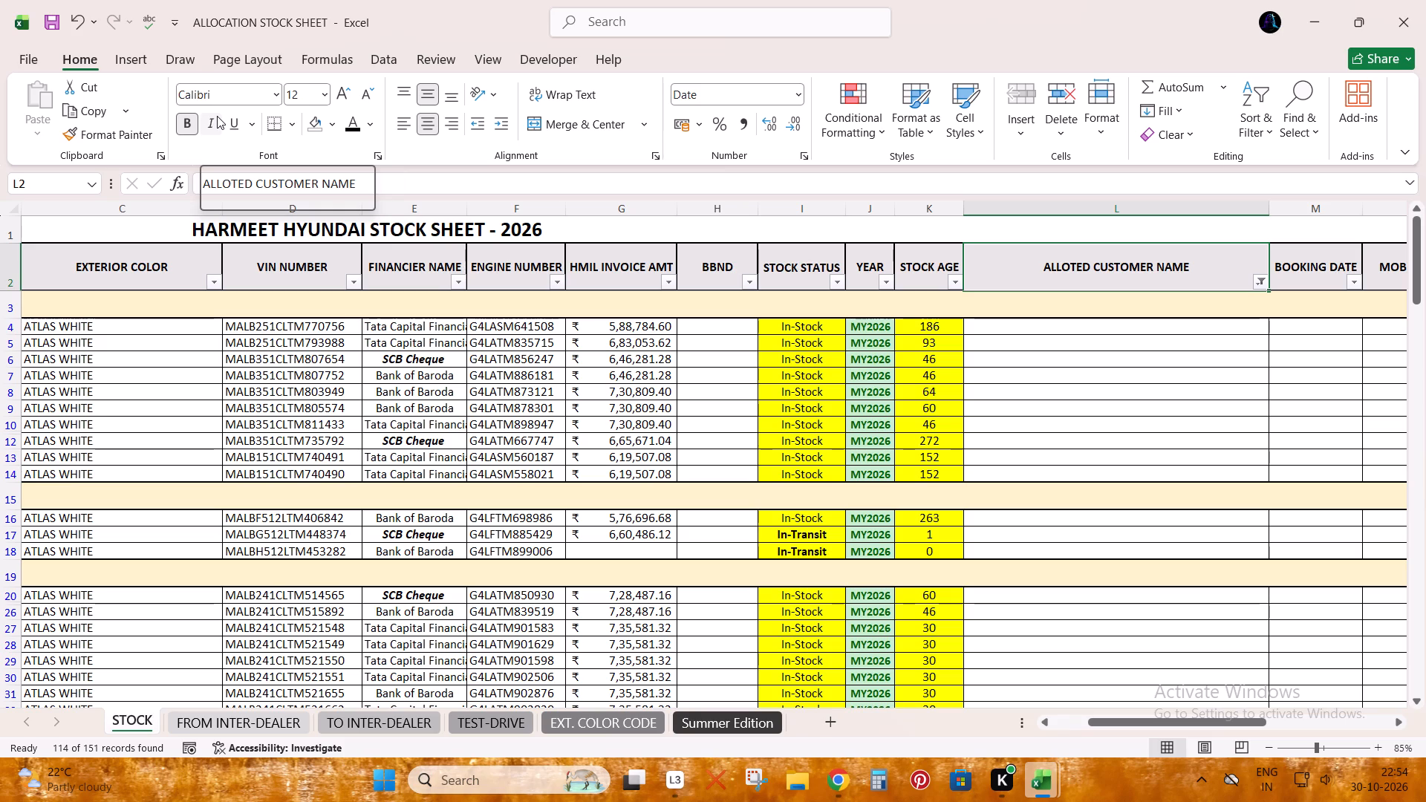
Copy the filtered STOCK rows from the Grand i10 NIOS heading in row 3 to the last stock row, columns A to S.
key(Right)
key(Down)
key(Left)
key(Up)
key(Left)
key(ctrl+Left)
key(ctrl+Left)
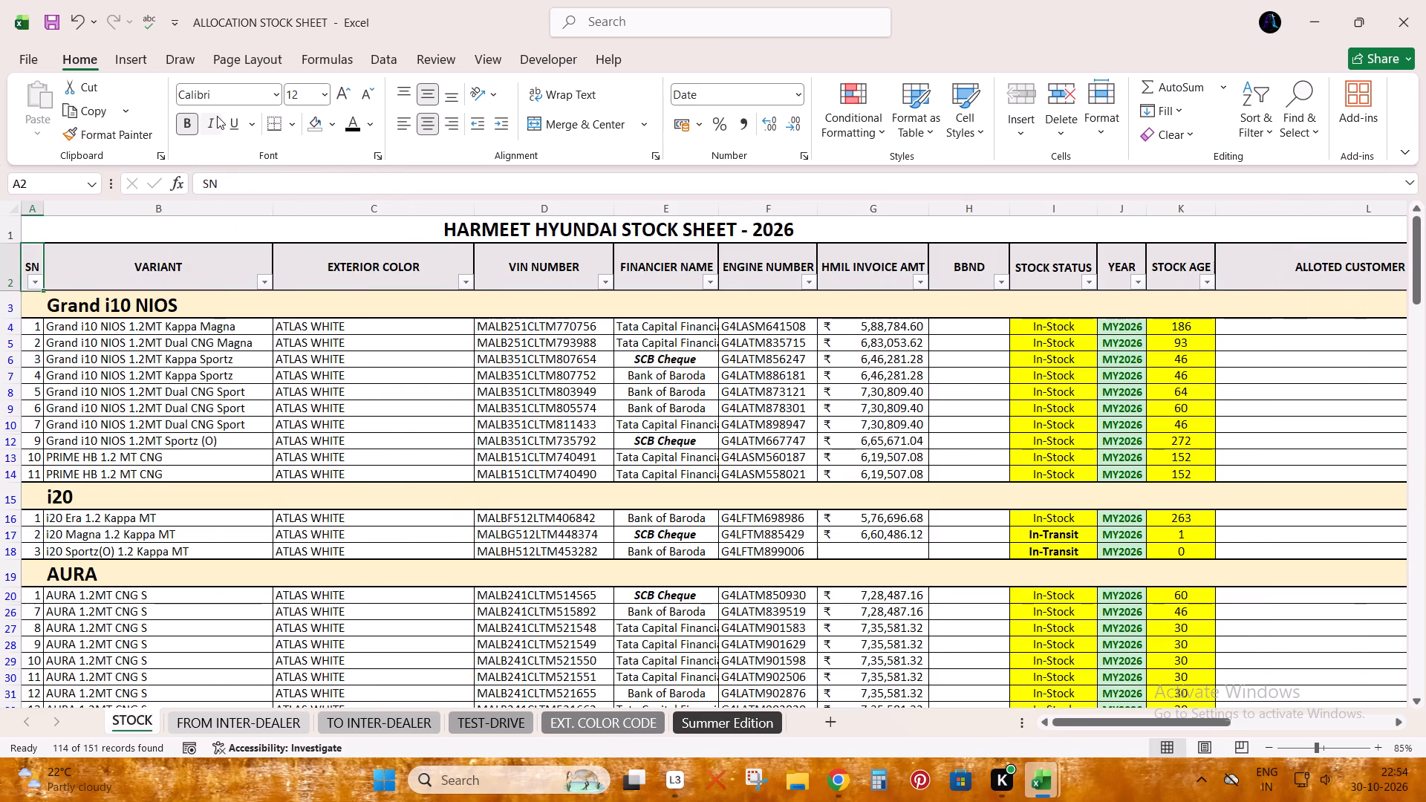
key(Down)
key(Down)
key(ctrl+shift+Right)
key(Up)
key(ctrl+shift+Right)
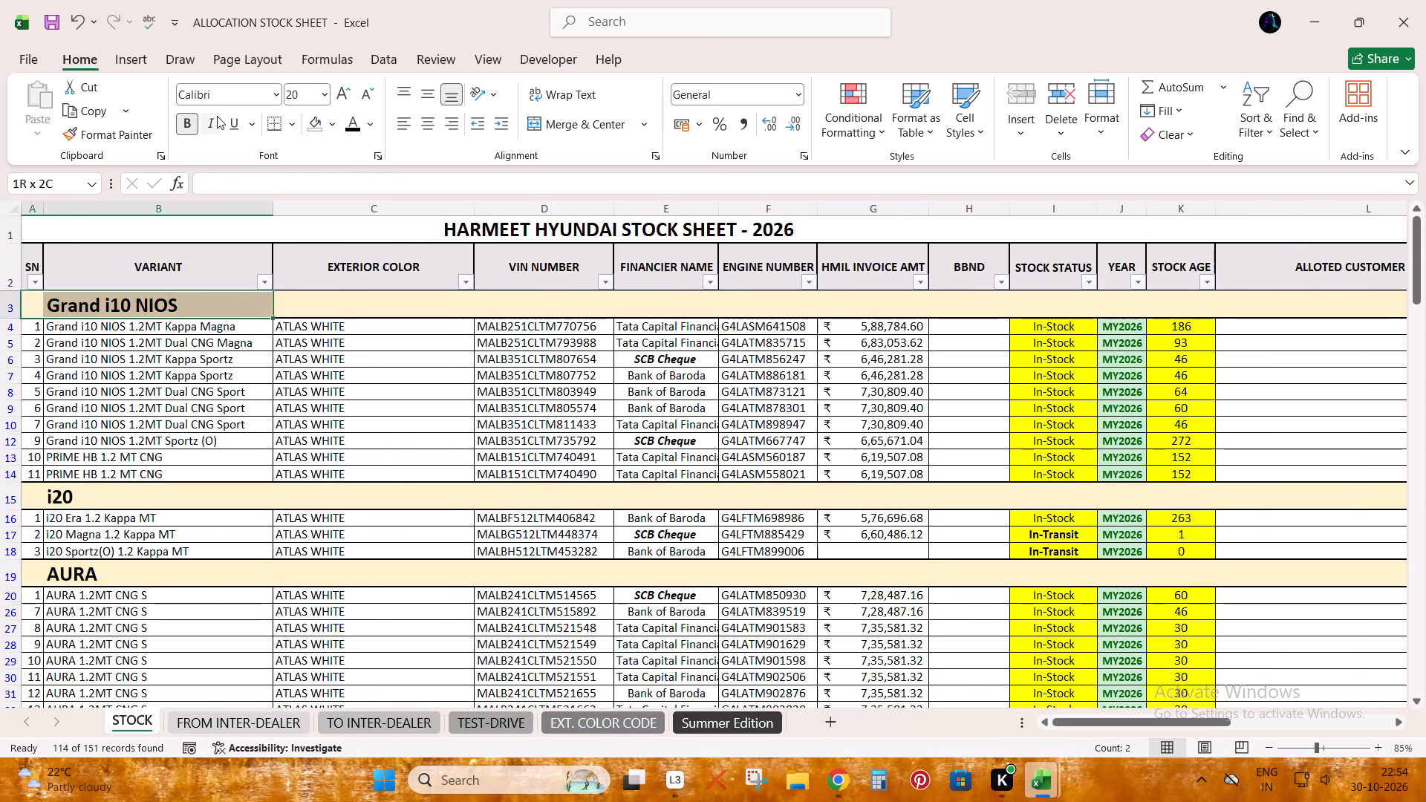
key(ctrl+shift+Right)
key(ctrl+shift+Down)
key(ctrl+shift+Down)
key(ctrl+shift+Down)
key(ctrl+shift+Down)
key(ctrl+shift+Down)
key(ctrl+shift+Down)
key(ctrl+shift+Down)
key(ctrl+shift+Down)
key(ctrl+shift+Down)
key(ctrl+shift+Down)
key(ctrl+shift+Down)
key(ctrl+shift+Down)
key(ctrl+shift+Down)
key(ctrl+shift+Down)
key(ctrl+shift+Down)
key(ctrl+shift+Down)
key(ctrl+shift+Down)
key(ctrl+shift+Down)
key(ctrl+shift+Down)
key(ctrl+shift+Down)
key(ctrl+shift+Up)
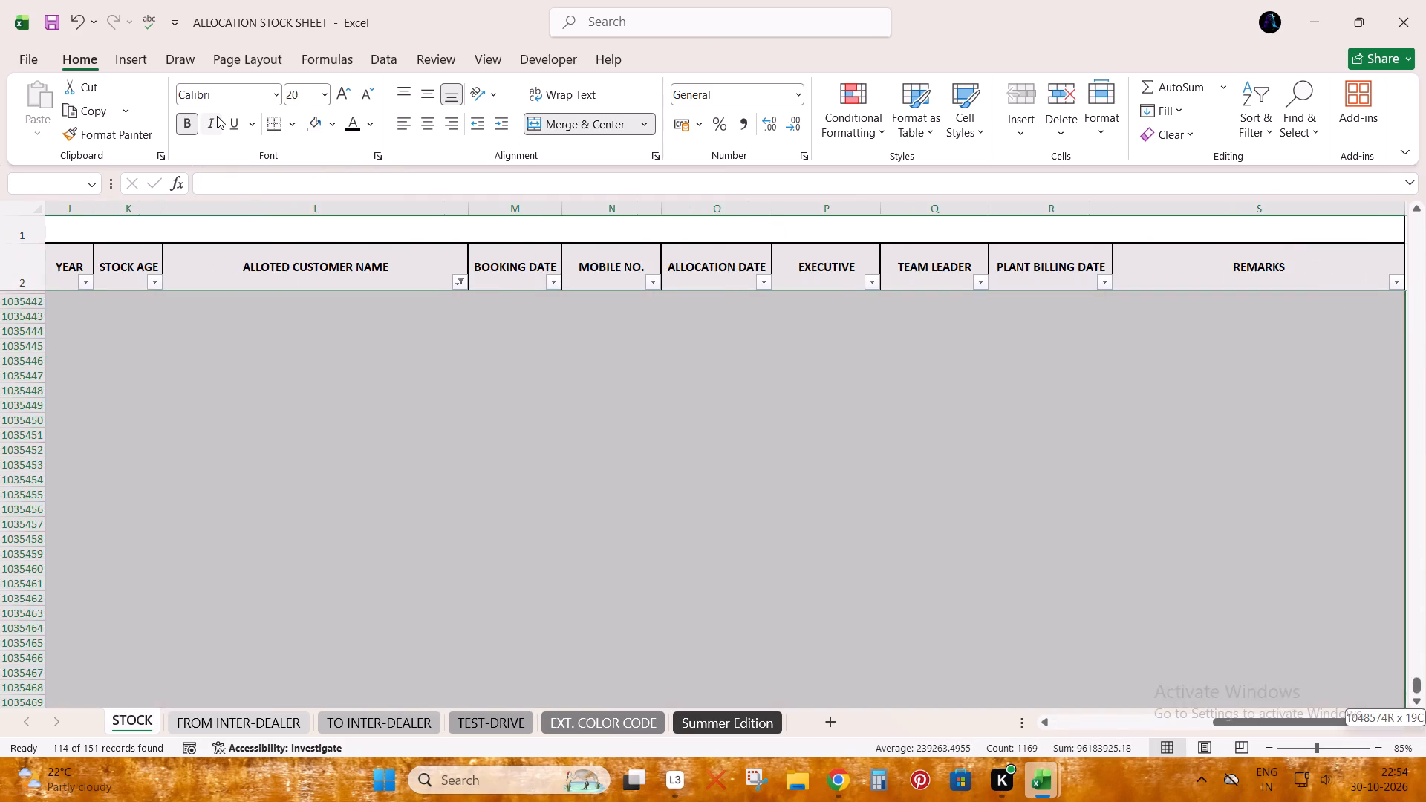
key(shift+Down)
key(shift+Up)
key(ctrl+c)
Switch to Book - Copy - Copy and paste the copied stock rows over Sheet3's free stock list, starting at cell A3.
key(alt+Tab)
key(ctrl+Up)
key(ctrl+Left)
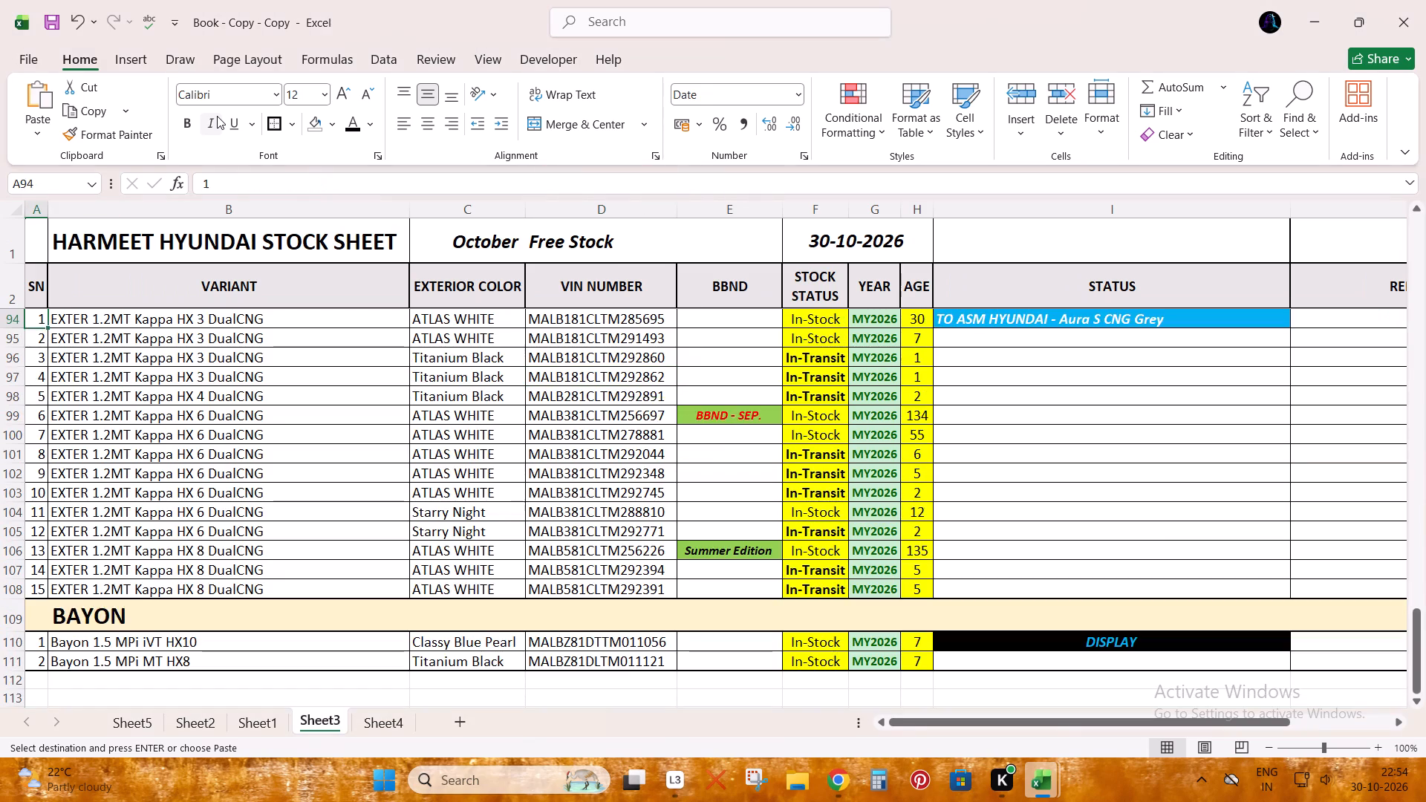
key(ctrl+Up)
key(ctrl+Up)
key(ctrl+Up)
key(ctrl+Up)
key(ctrl+Up)
key(ctrl+Up)
key(ctrl+Up)
key(ctrl+Up)
key(ctrl+Up)
key(ctrl+Up)
key(ctrl+Up)
key(ctrl+Up)
key(ctrl+Up)
key(ctrl+Down)
key(Down)
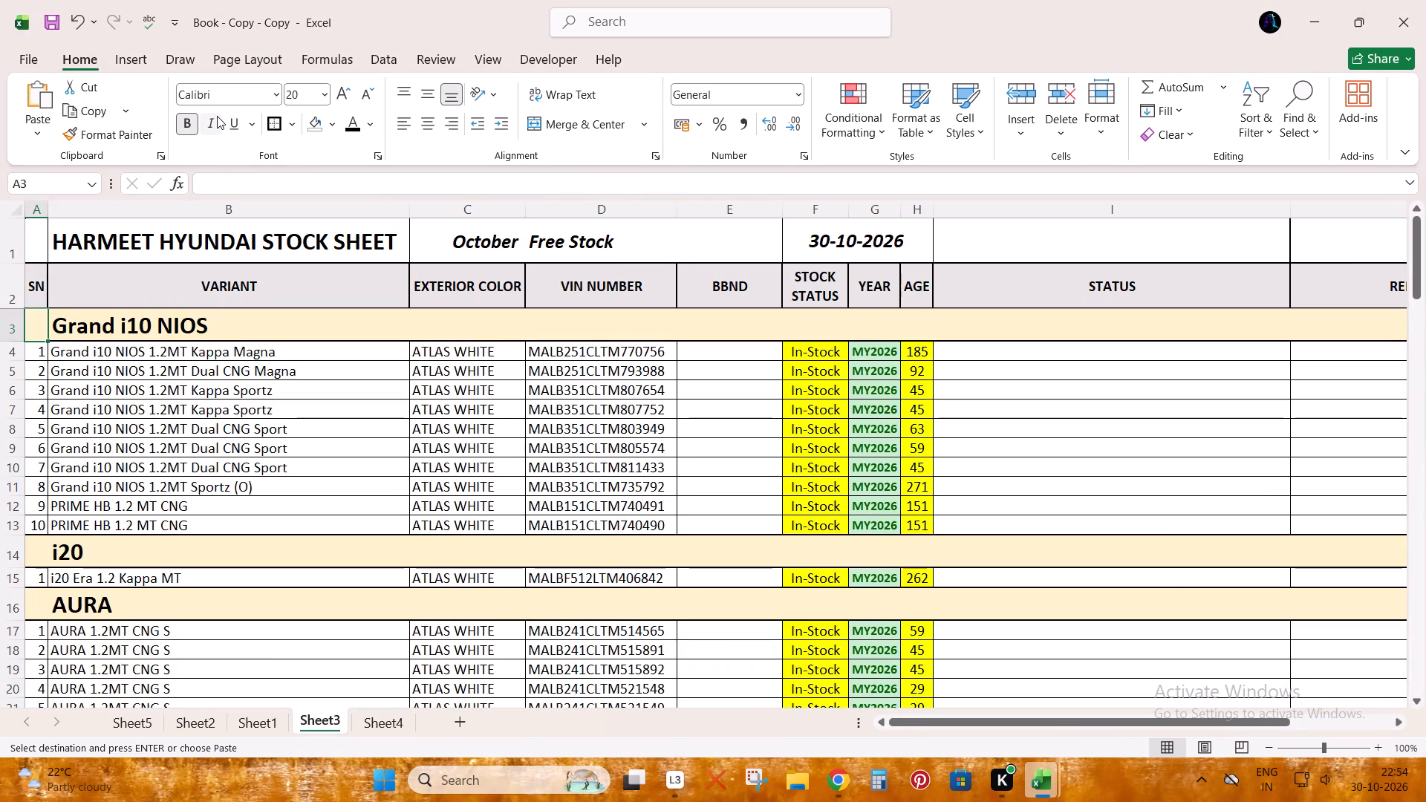
key(ctrl+v)
Delete the heading rows of the model sections without vehicles: ALCAZAR, VERNA and CRETA ELECTRIC.
scroll(602, 639, down, 3)
scroll(651, 599, up, 1)
scroll(651, 599, down, 2)
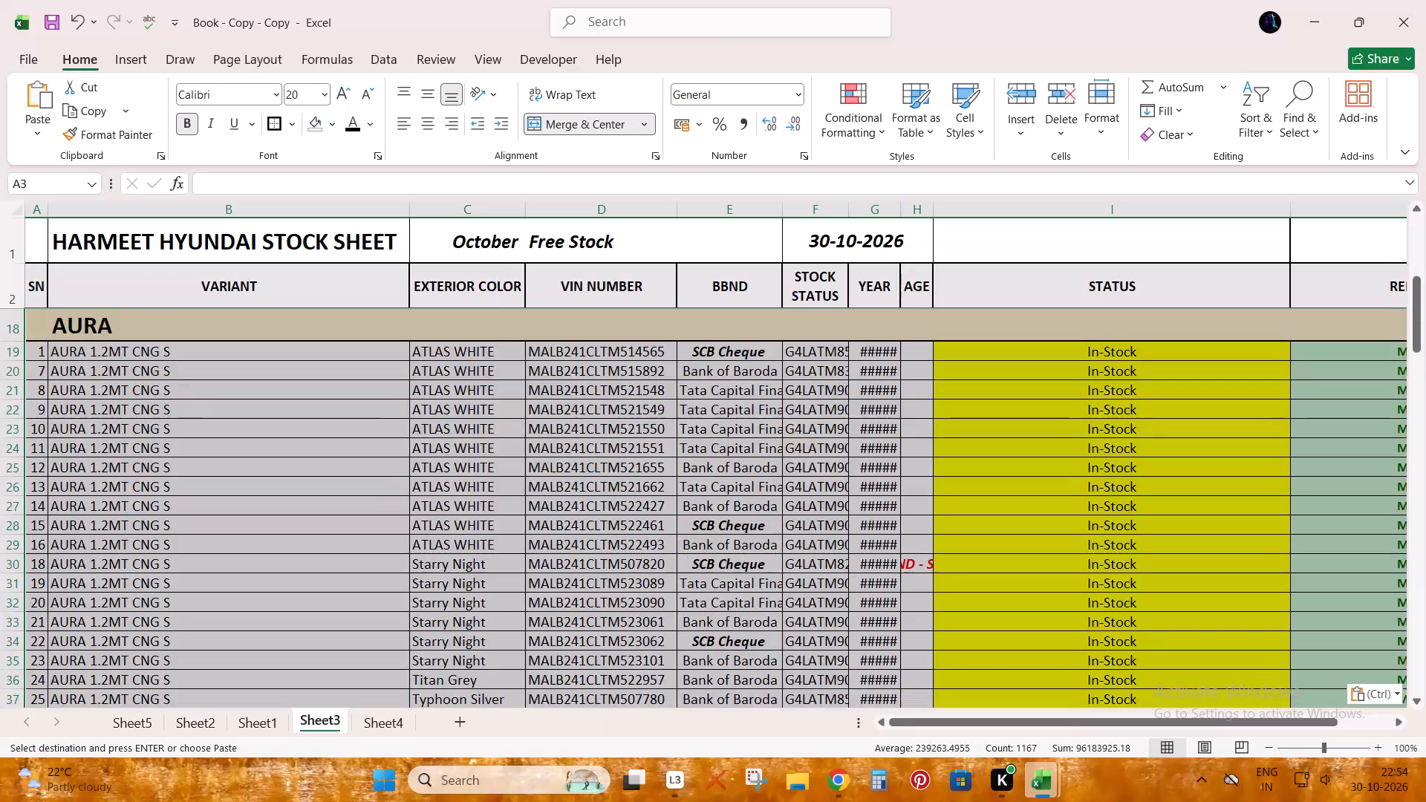
scroll(652, 599, down, 7)
scroll(658, 590, up, 1)
scroll(658, 590, down, 4)
scroll(663, 593, up, 1)
scroll(663, 593, down, 3)
scroll(663, 593, up, 1)
scroll(663, 593, down, 12)
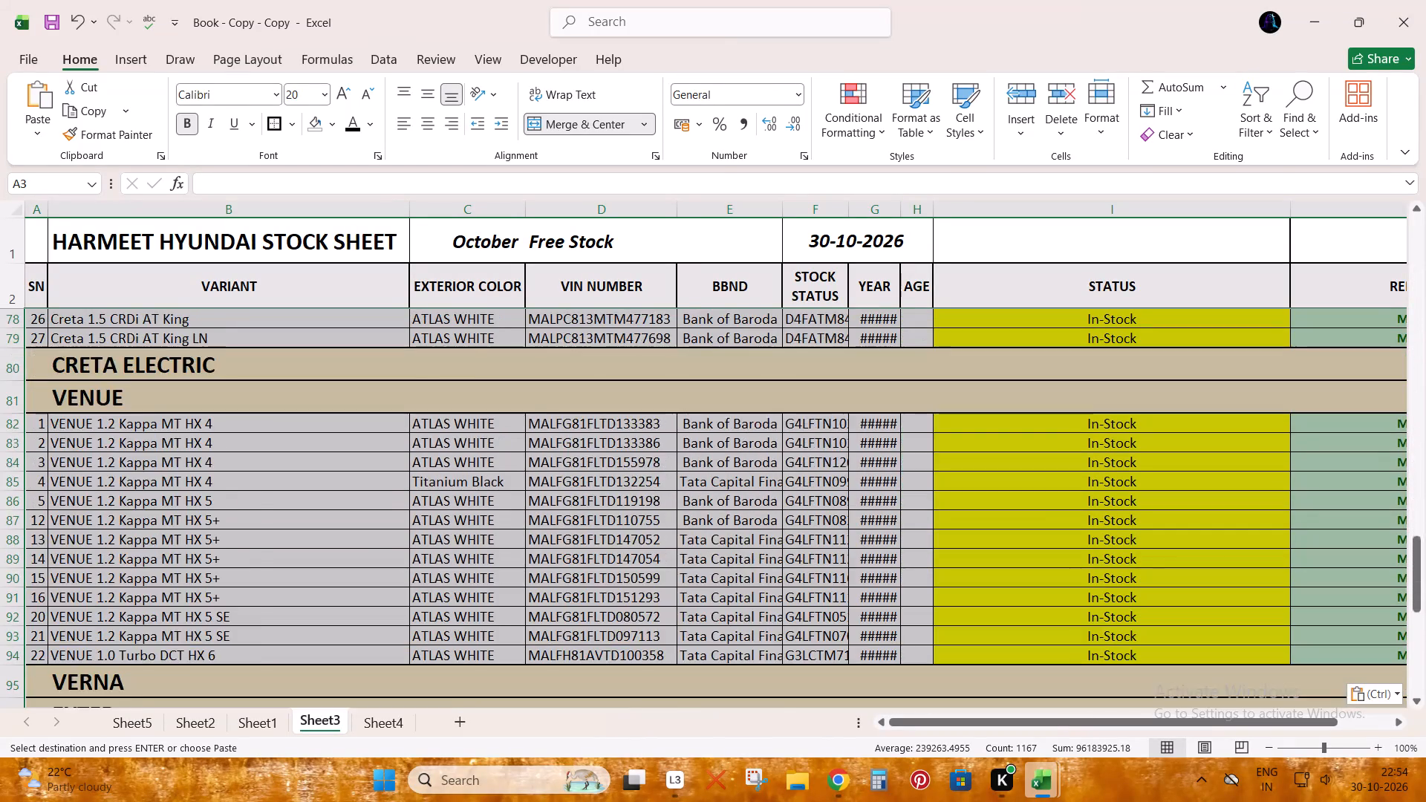
scroll(653, 613, down, 4)
scroll(653, 613, up, 1)
scroll(653, 613, down, 4)
click(566, 443)
key(shift+space)
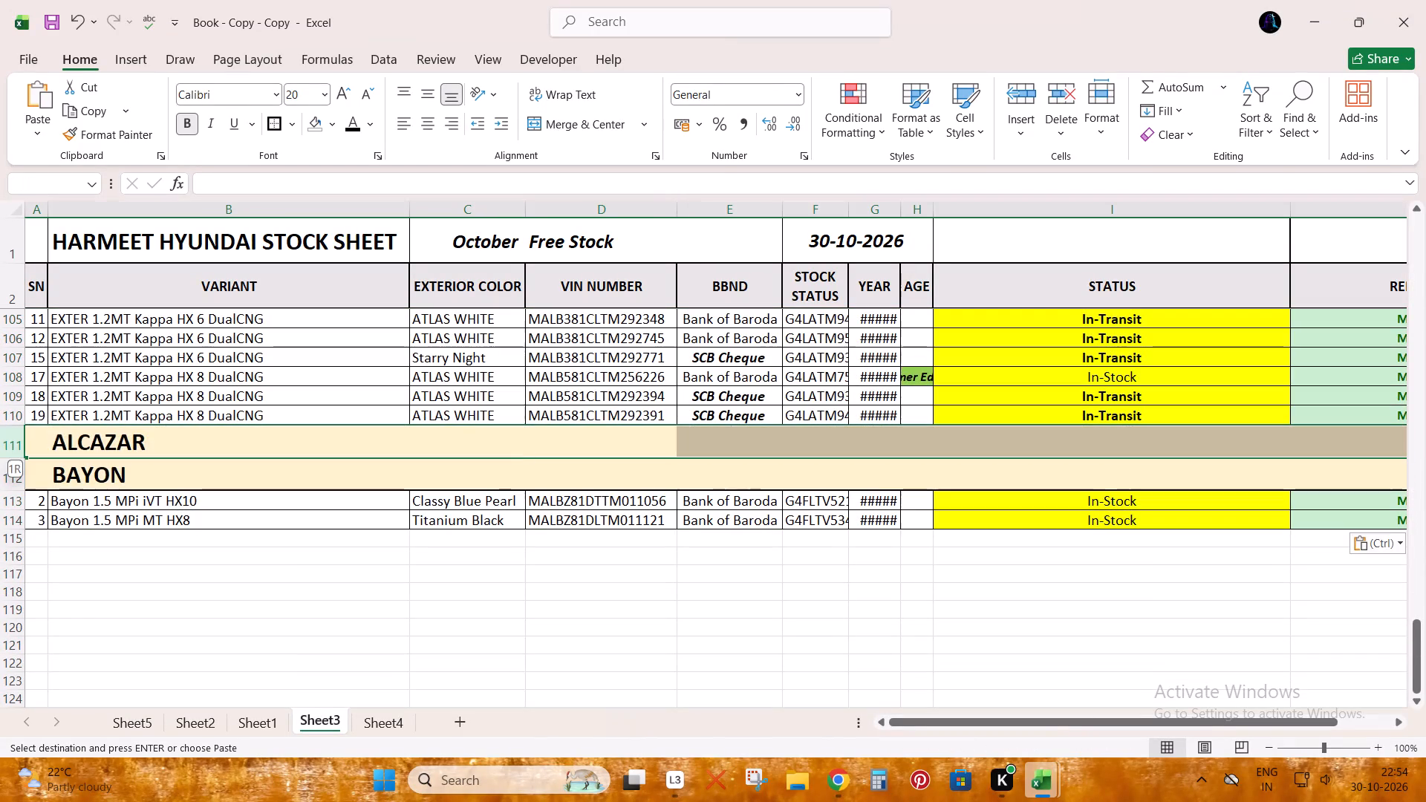
key(ctrl+minus)
scroll(653, 503, up, 5)
click(621, 419)
key(shift+space)
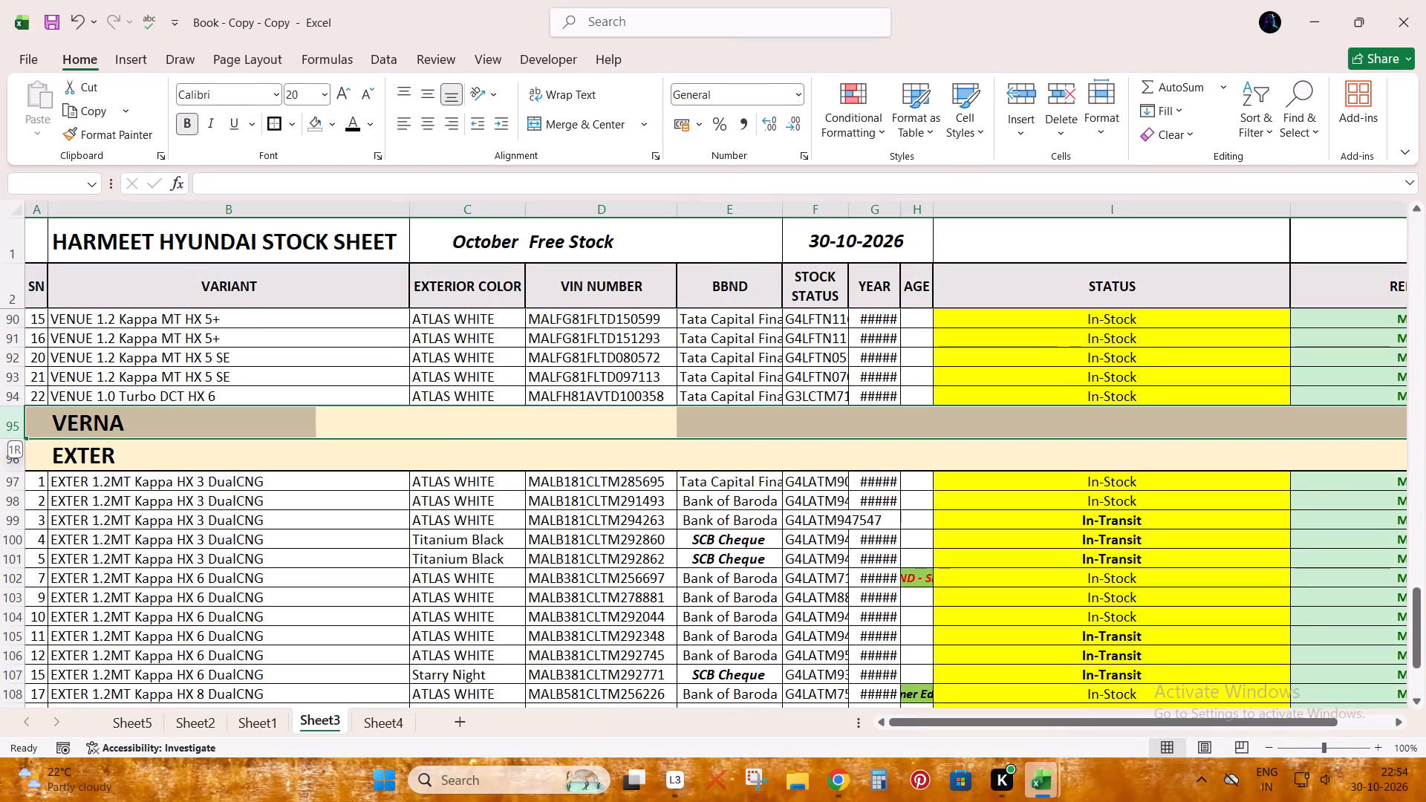
key(ctrl+minus)
scroll(619, 418, up, 5)
click(639, 423)
key(shift+space)
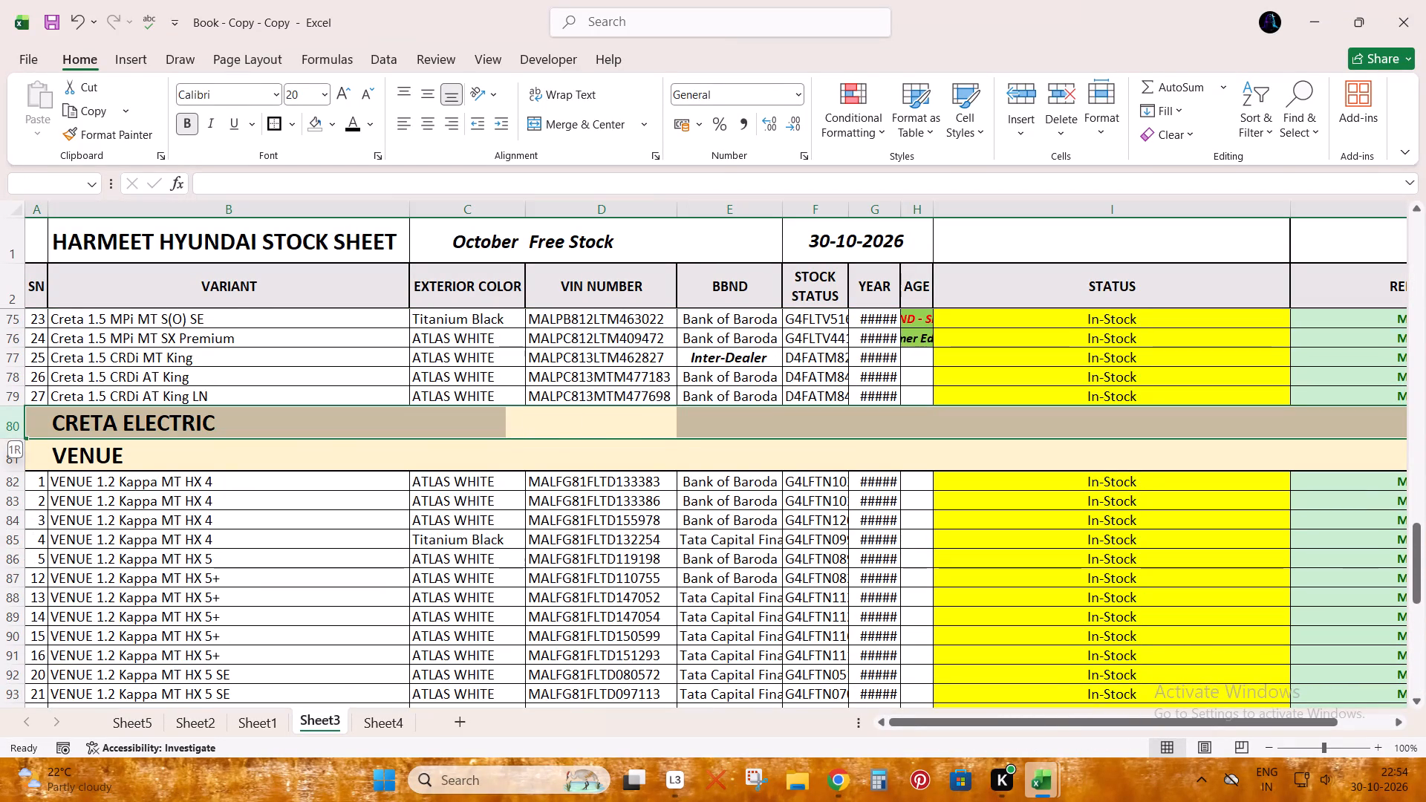
key(ctrl+minus)
Delete the pasted financier, engine number and date cells in columns E to G from row 3 down, shifting the remaining cells left.
click(735, 255)
key(Down)
key(Down)
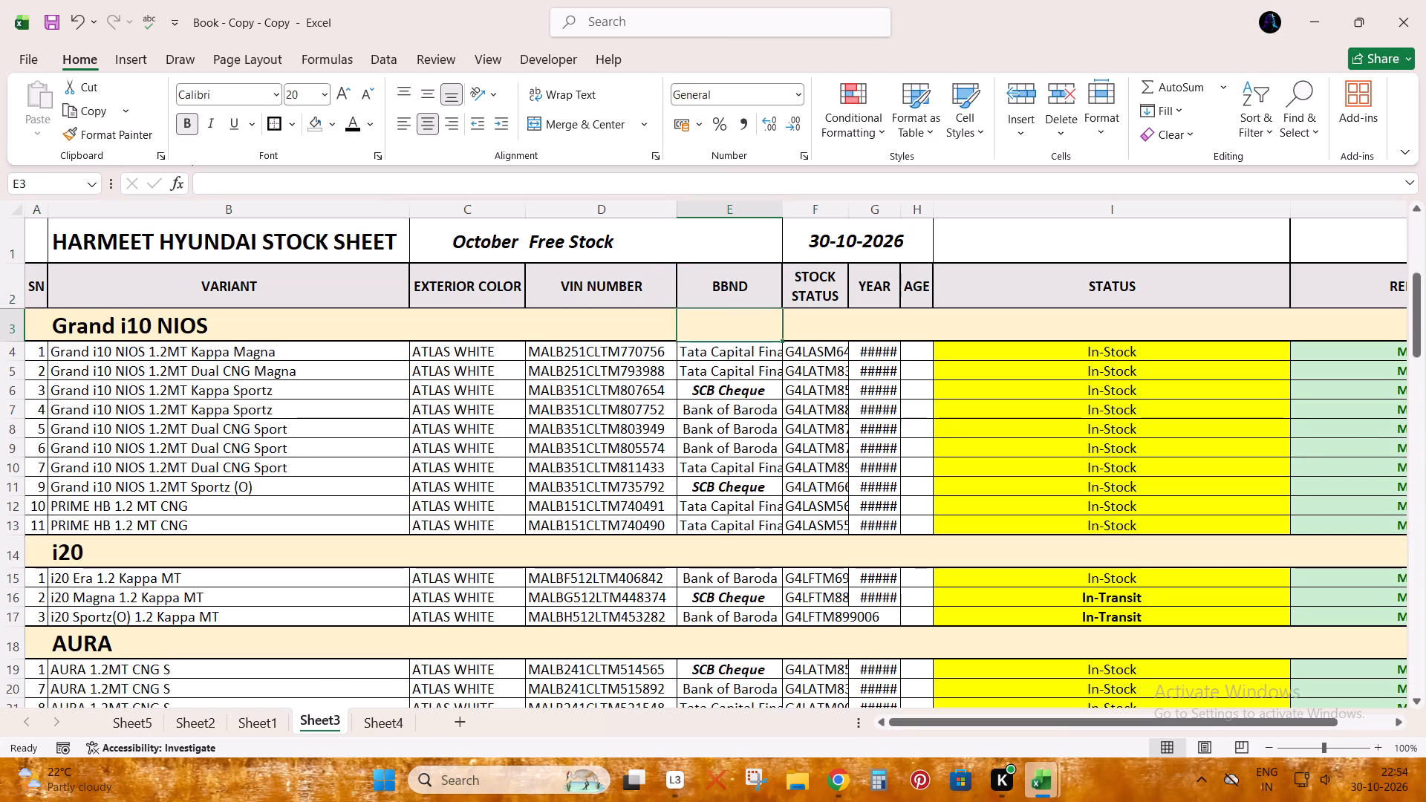
key(Up)
key(Down)
key(Down)
key(Up)
key(shift+Right)
key(shift+Right)
key(ctrl+shift+Down)
key(ctrl+shift+Down)
key(ctrl+shift+Down)
key(ctrl+shift+Down)
key(ctrl+shift+Down)
key(ctrl+shift+Down)
key(ctrl+shift+Down)
key(ctrl+shift+Down)
key(ctrl+shift+Down)
key(ctrl+shift+Down)
key(ctrl+shift+Down)
key(ctrl+shift+Down)
key(ctrl+shift+Down)
key(ctrl+shift+Down)
key(ctrl+shift+Down)
key(ctrl+shift+Down)
key(ctrl+shift+Down)
key(ctrl+shift+Down)
key(ctrl+shift+Down)
key(ctrl+shift+Down)
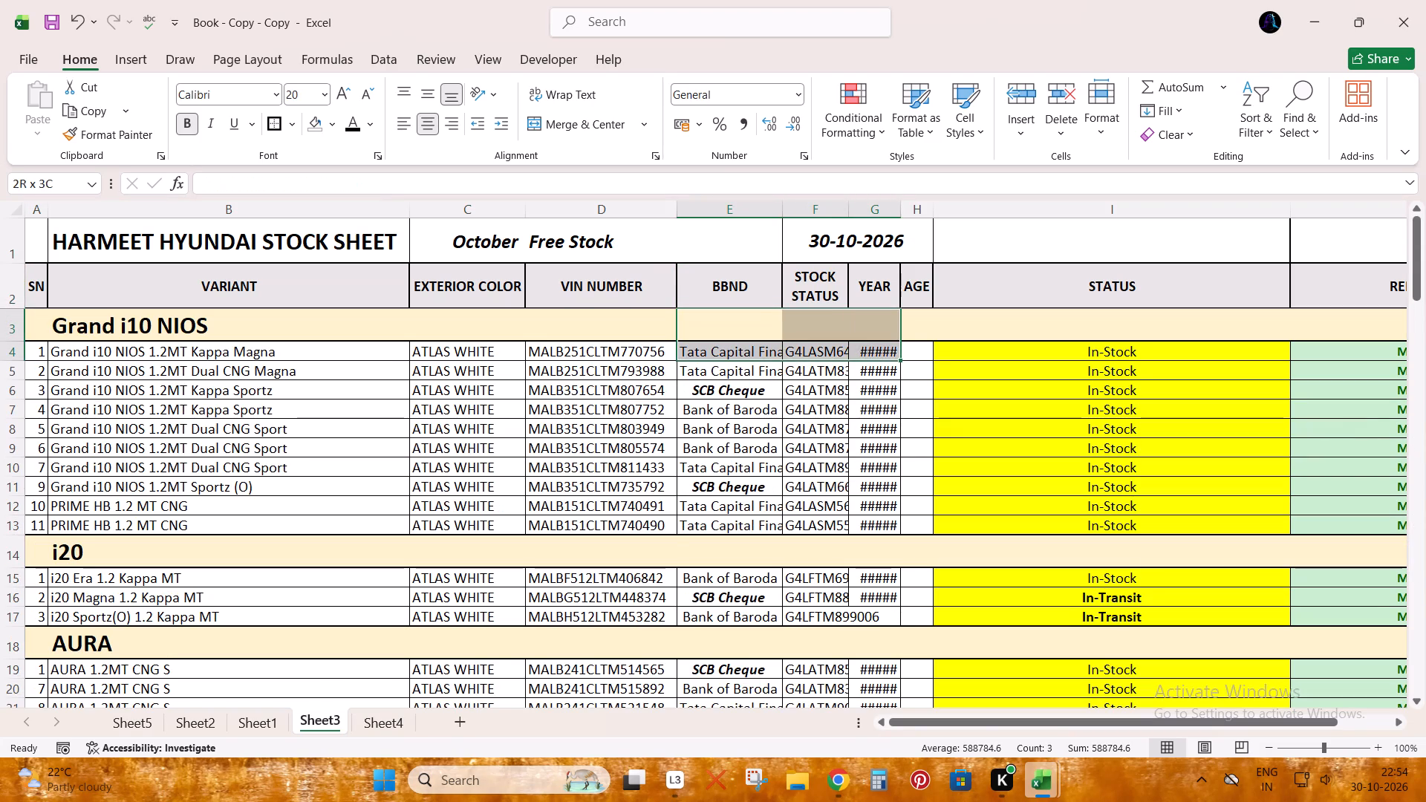
key(ctrl+shift+Up)
key(ctrl+minus)
key(Return)
key(Up)
key(Down)
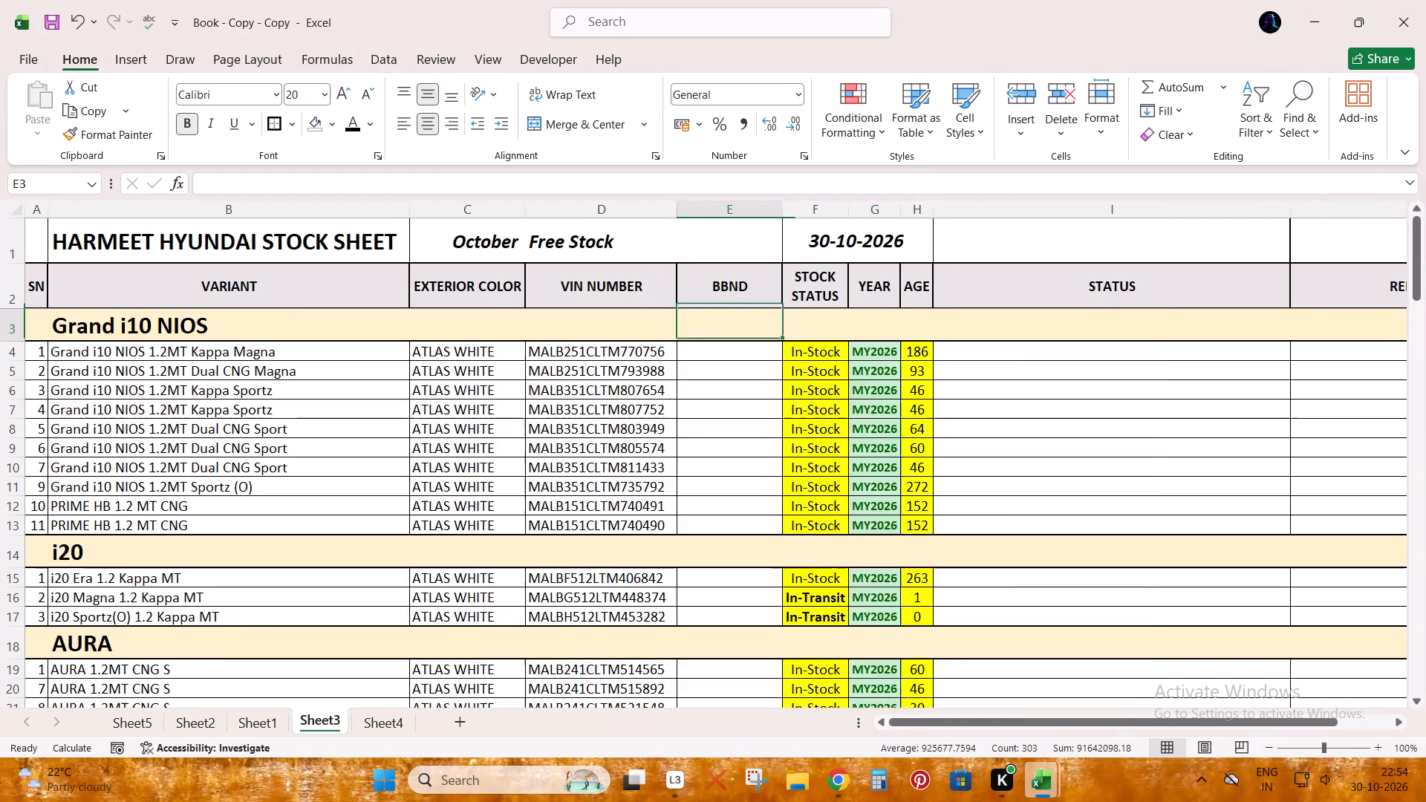
Delete the surplus pasted cells in columns J to O from row 3 down, shifting the remaining cells left under REMARKS.
key(ctrl+Right)
key(Left)
key(shift+Left)
key(shift+Left)
key(shift+Left)
key(shift+Left)
key(shift+Left)
key(ctrl+shift+Down)
key(ctrl+shift+Down)
key(ctrl+shift+Down)
key(ctrl+shift+Down)
key(ctrl+shift+Down)
key(ctrl+shift+Down)
key(ctrl+shift+Down)
key(ctrl+shift+Down)
key(ctrl+shift+Down)
key(ctrl+shift+Down)
key(ctrl+shift+Down)
key(ctrl+shift+Down)
key(ctrl+shift+Down)
key(ctrl+shift+Down)
key(ctrl+shift+Down)
key(ctrl+shift+Down)
key(ctrl+shift+Down)
key(ctrl+shift+Down)
key(ctrl+shift+Down)
key(ctrl+shift+Down)
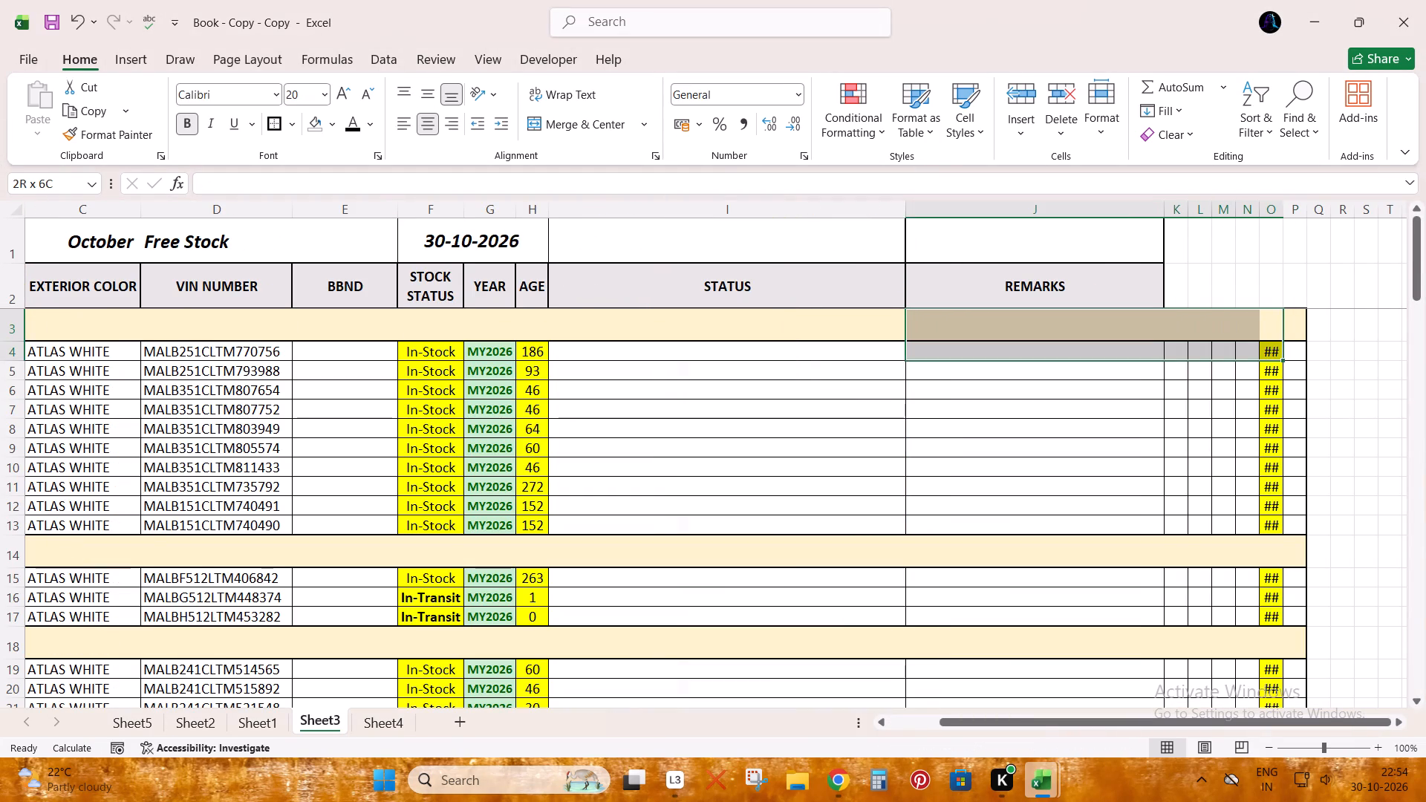
key(ctrl+shift+Up)
key(ctrl+minus)
key(Return)
Renumber the Grand i10 NIOS rows in the SN column by filling the 1, 2 series down from A4:A5.
key(ctrl+Left)
key(ctrl+Left)
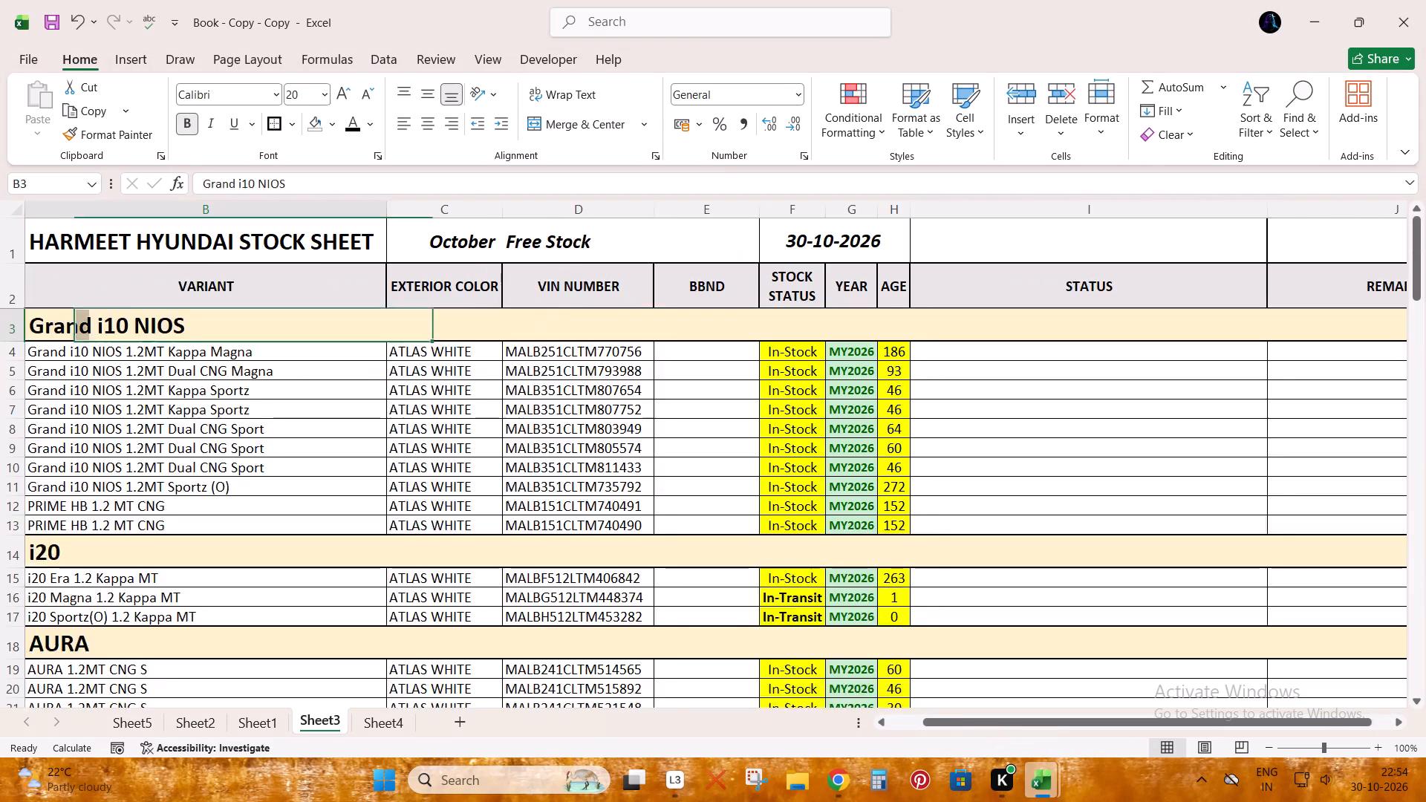
key(ctrl+Left)
key(ctrl+Left)
key(Down)
key(shift+Down)
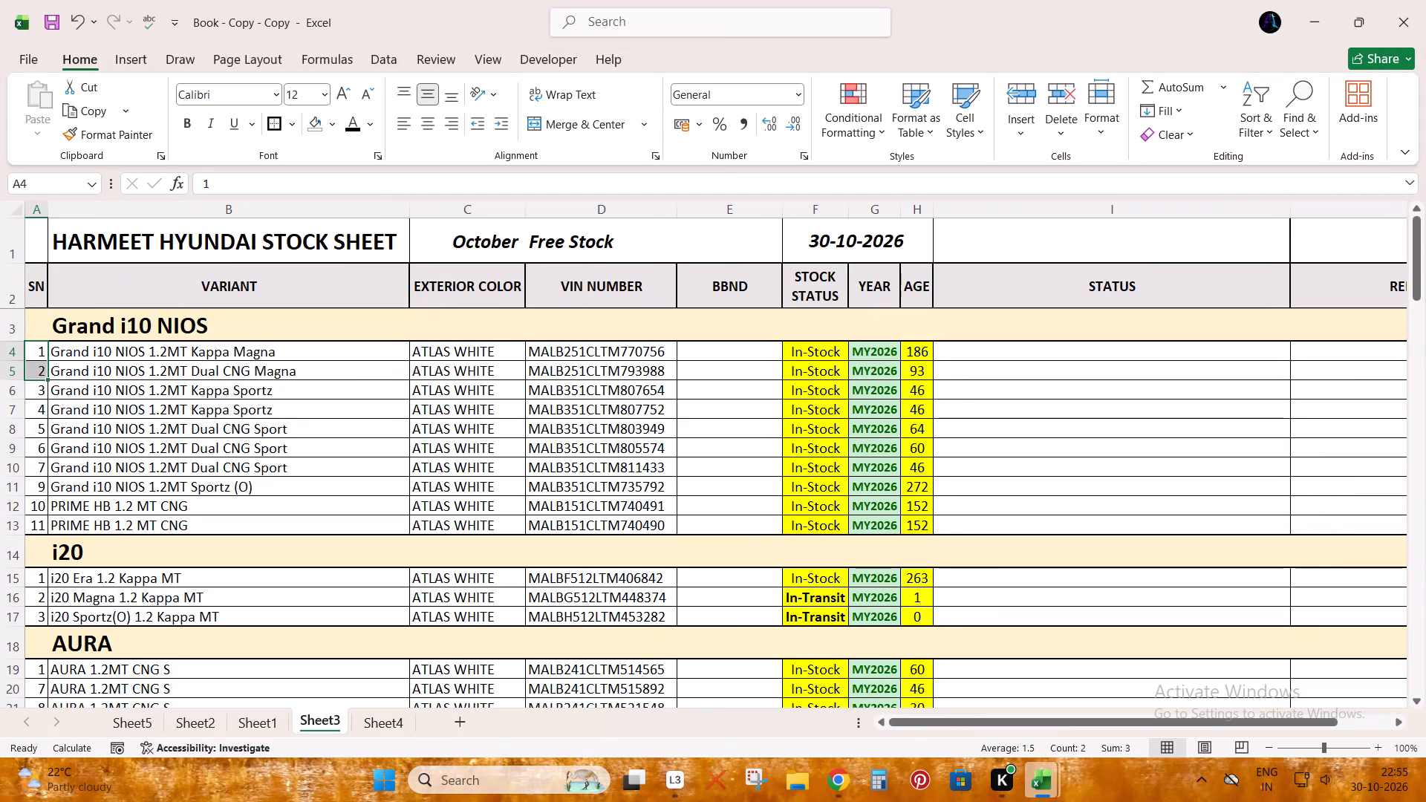
double_click(47, 379)
Set the second AURA row's SN to 2 and fill the 1, 2 series down the AURA section.
scroll(191, 471, down, 2)
click(39, 552)
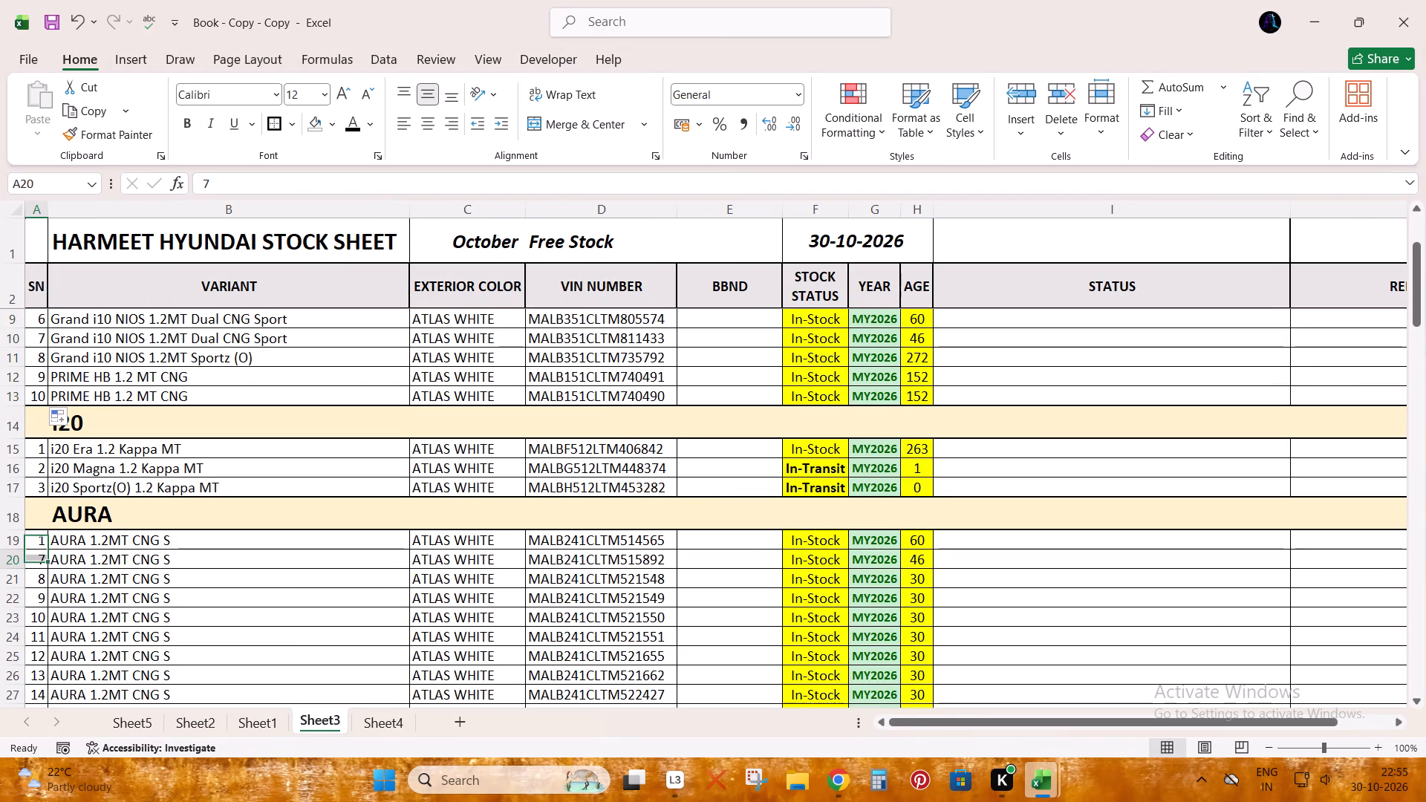
key(2)
key(Up)
key(shift+Down)
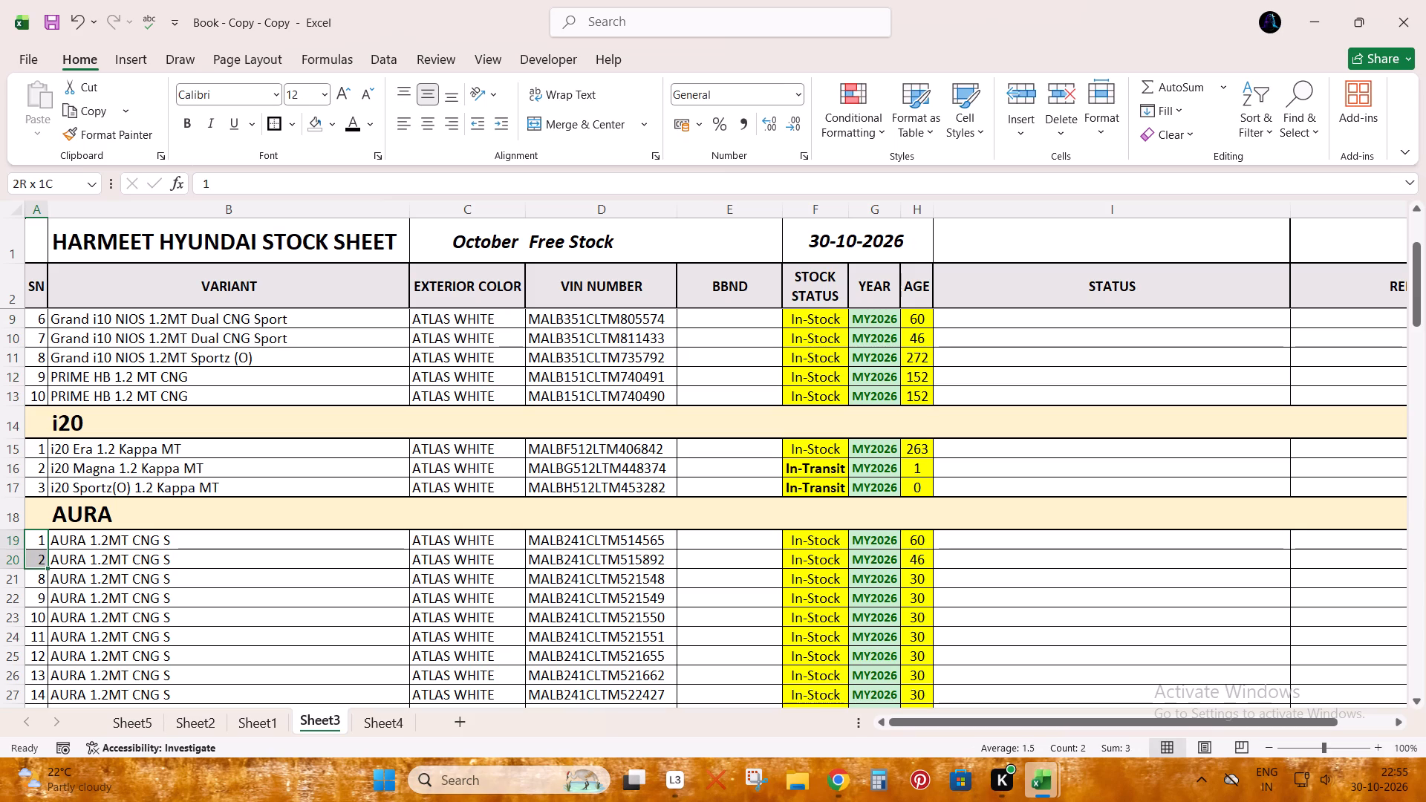
double_click(48, 566)
Renumber the CRETA rows in the SN column by filling the 1, 2 series down from A59:A60.
scroll(227, 613, down, 4)
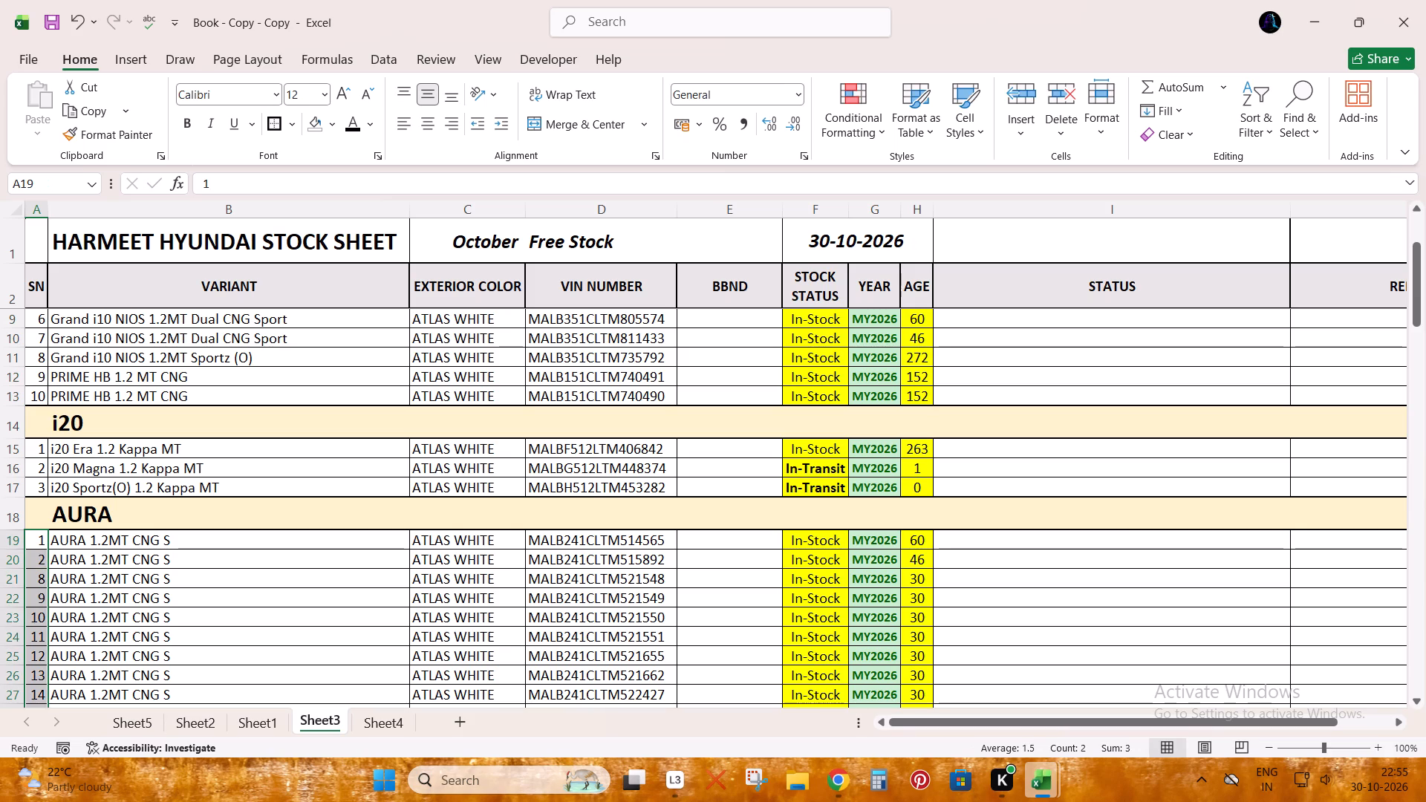
scroll(227, 613, down, 4)
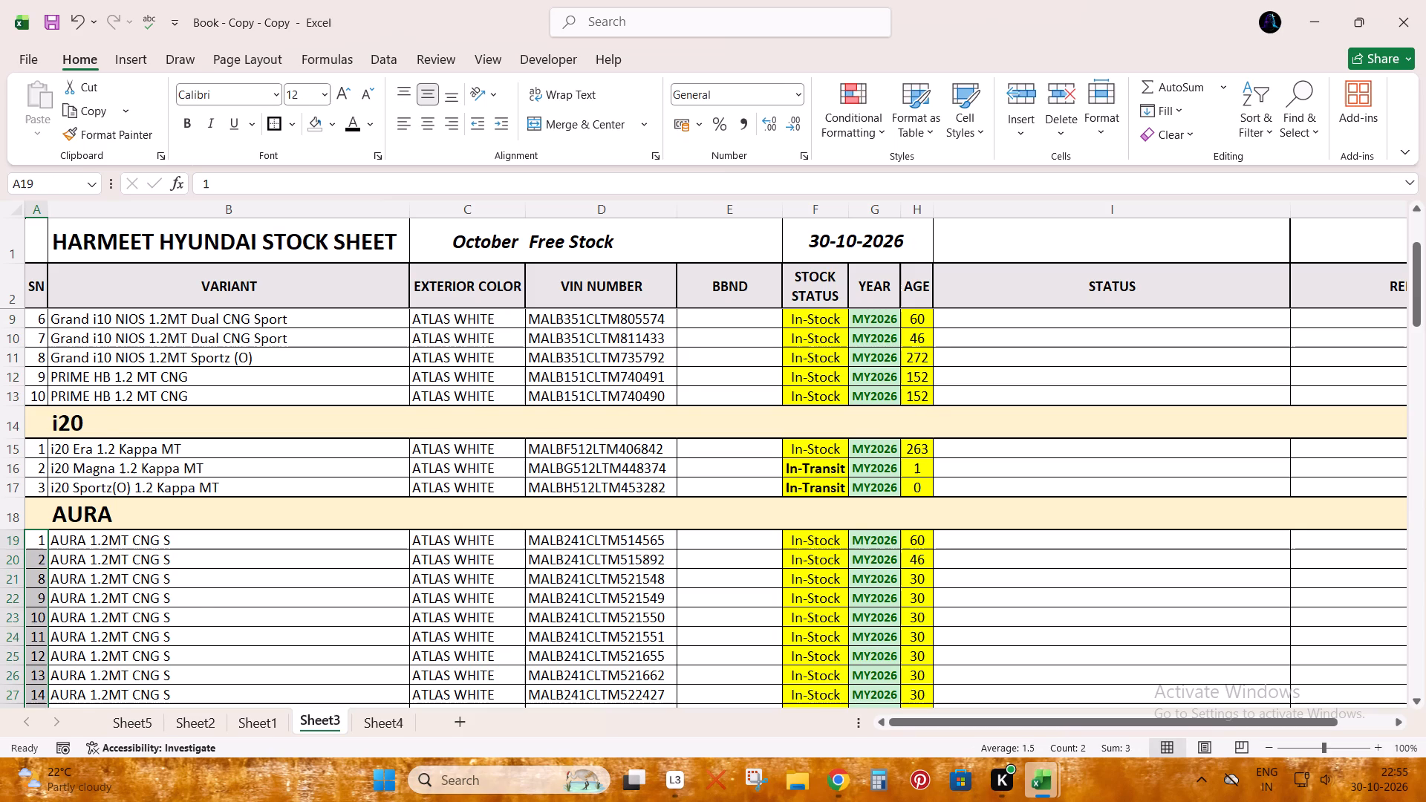
scroll(227, 613, down, 2)
scroll(181, 570, down, 3)
scroll(65, 544, up, 2)
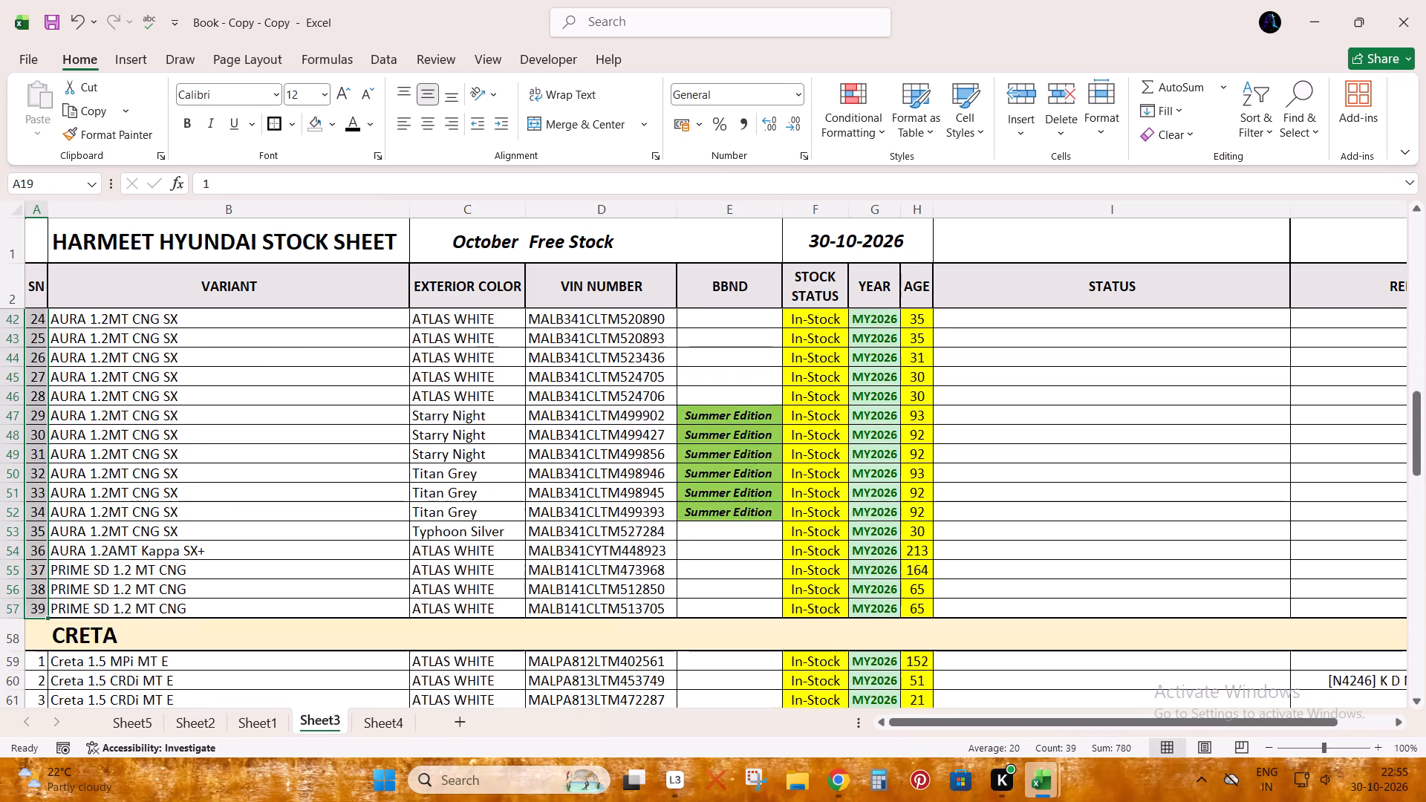
scroll(65, 544, up, 7)
scroll(81, 536, down, 4)
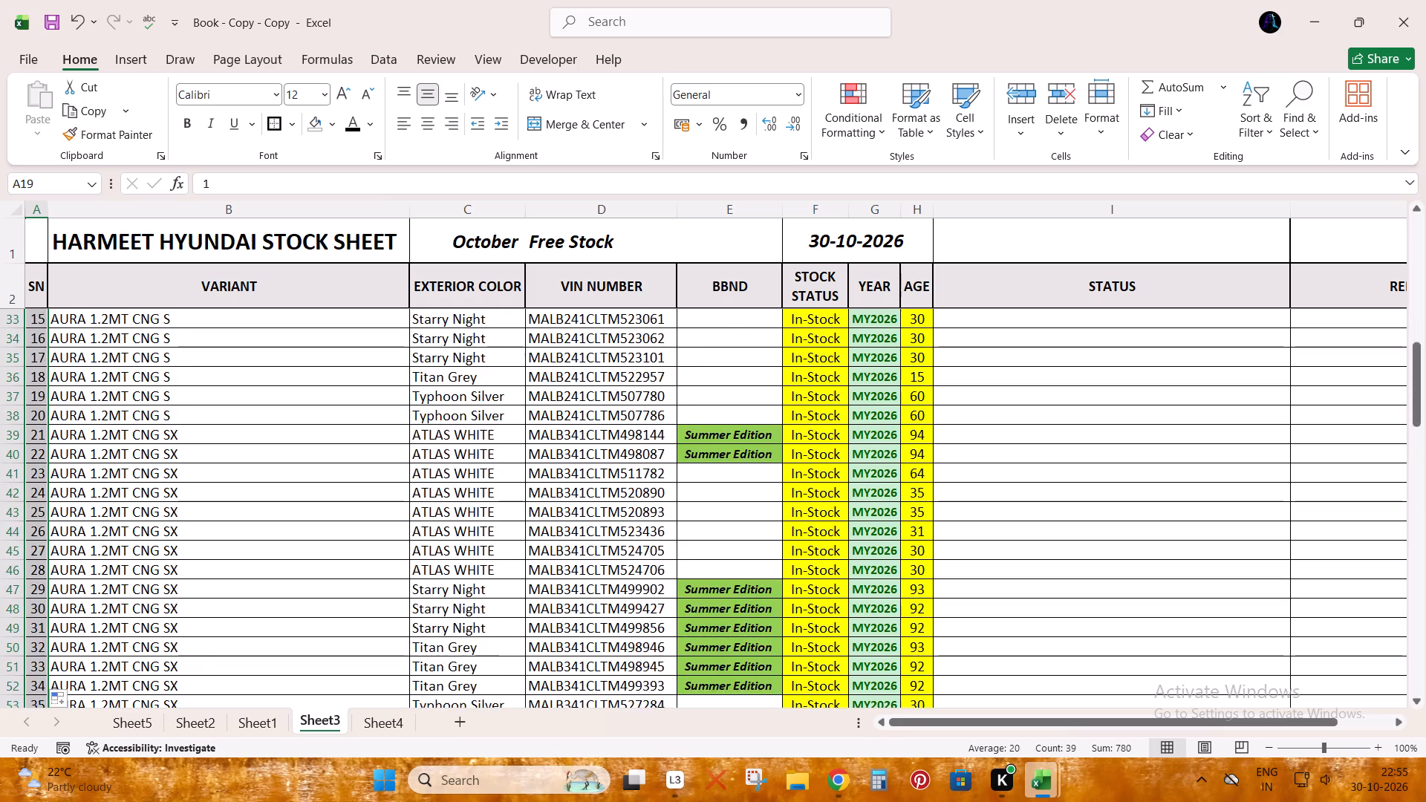
scroll(81, 544, down, 2)
scroll(80, 544, up, 1)
scroll(80, 544, down, 6)
scroll(80, 544, up, 9)
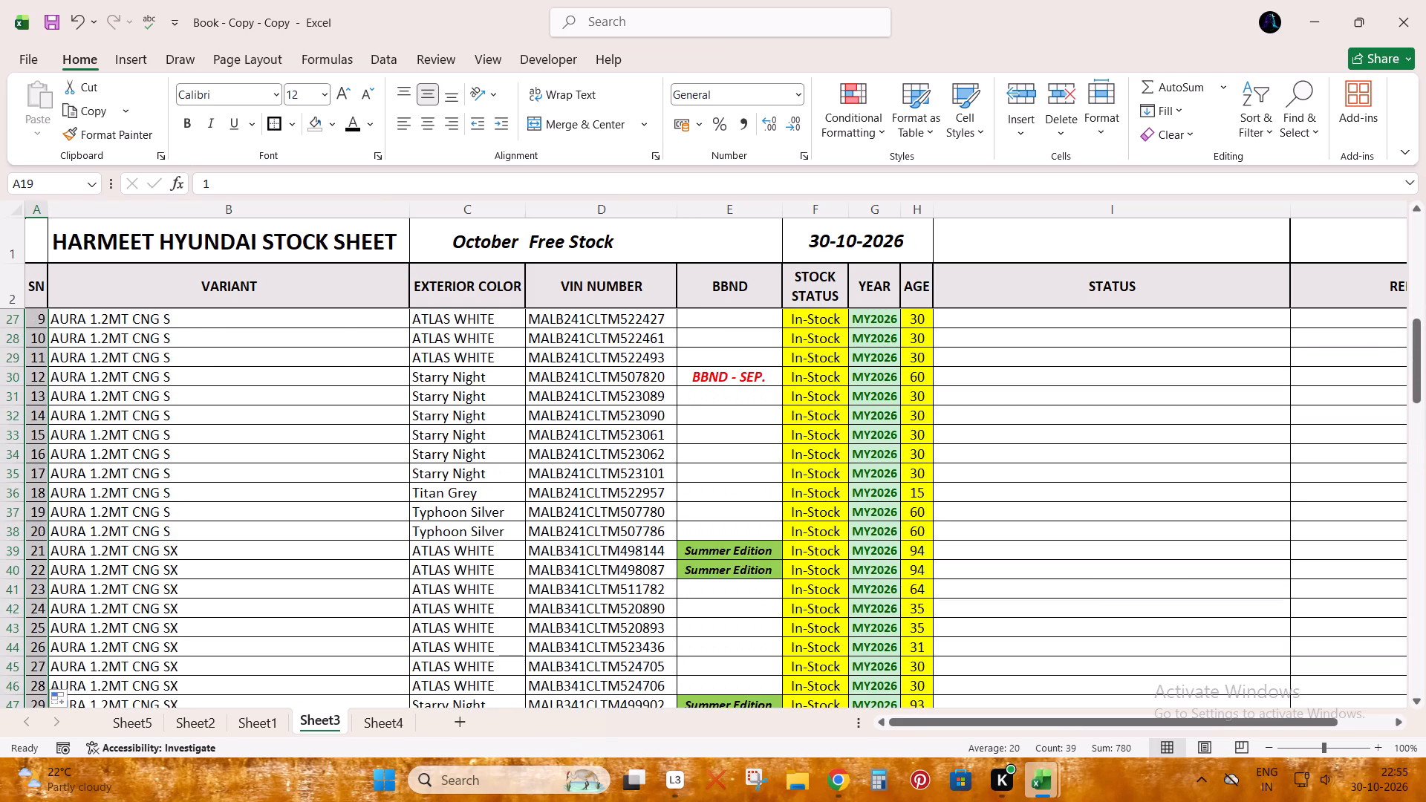
scroll(308, 547, down, 4)
scroll(307, 547, up, 3)
scroll(307, 544, down, 2)
scroll(307, 544, up, 1)
scroll(307, 544, down, 7)
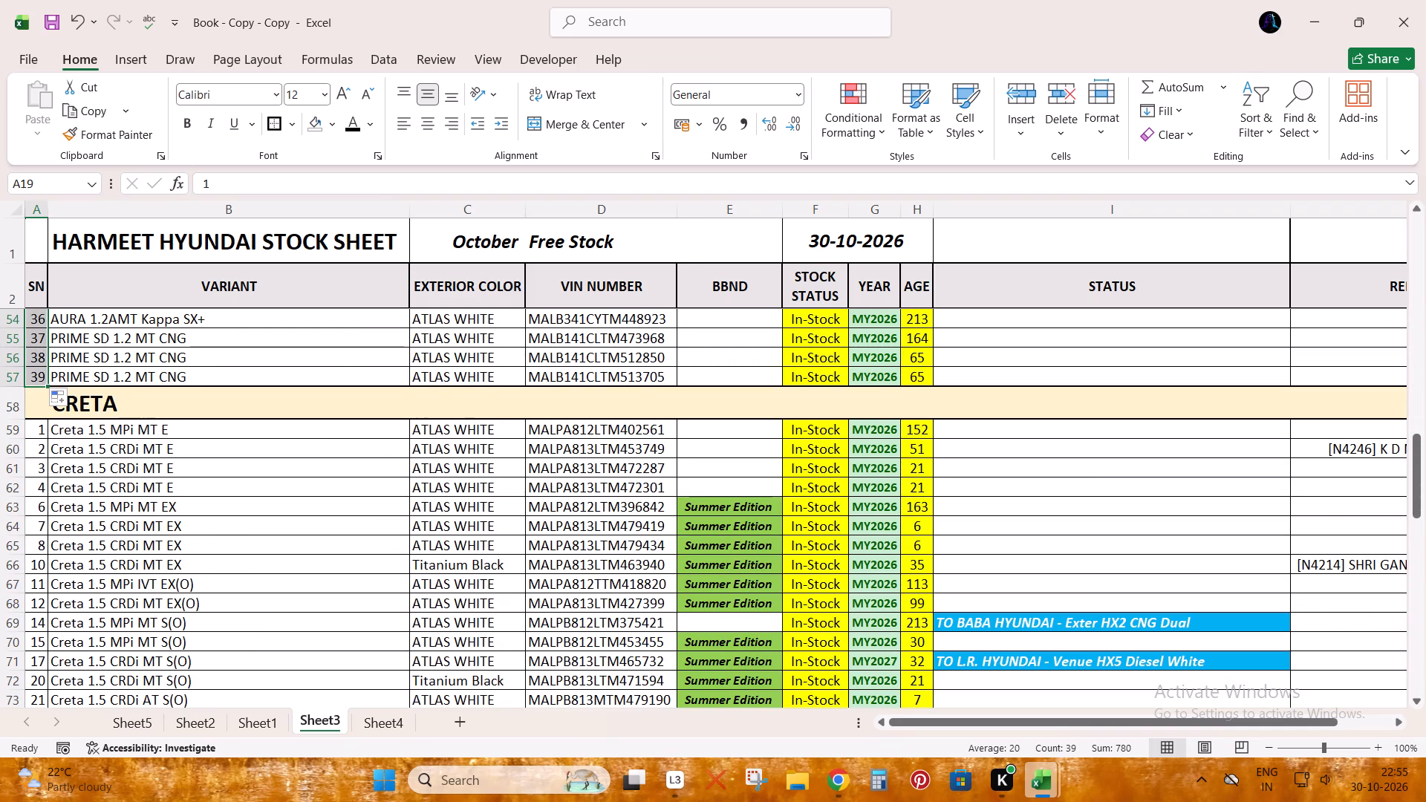
drag(38, 434, 39, 452)
double_click(49, 459)
Renumber the VENUE and EXTER rows in the SN column by filling each section's 1, 2 series down.
scroll(134, 500, down, 4)
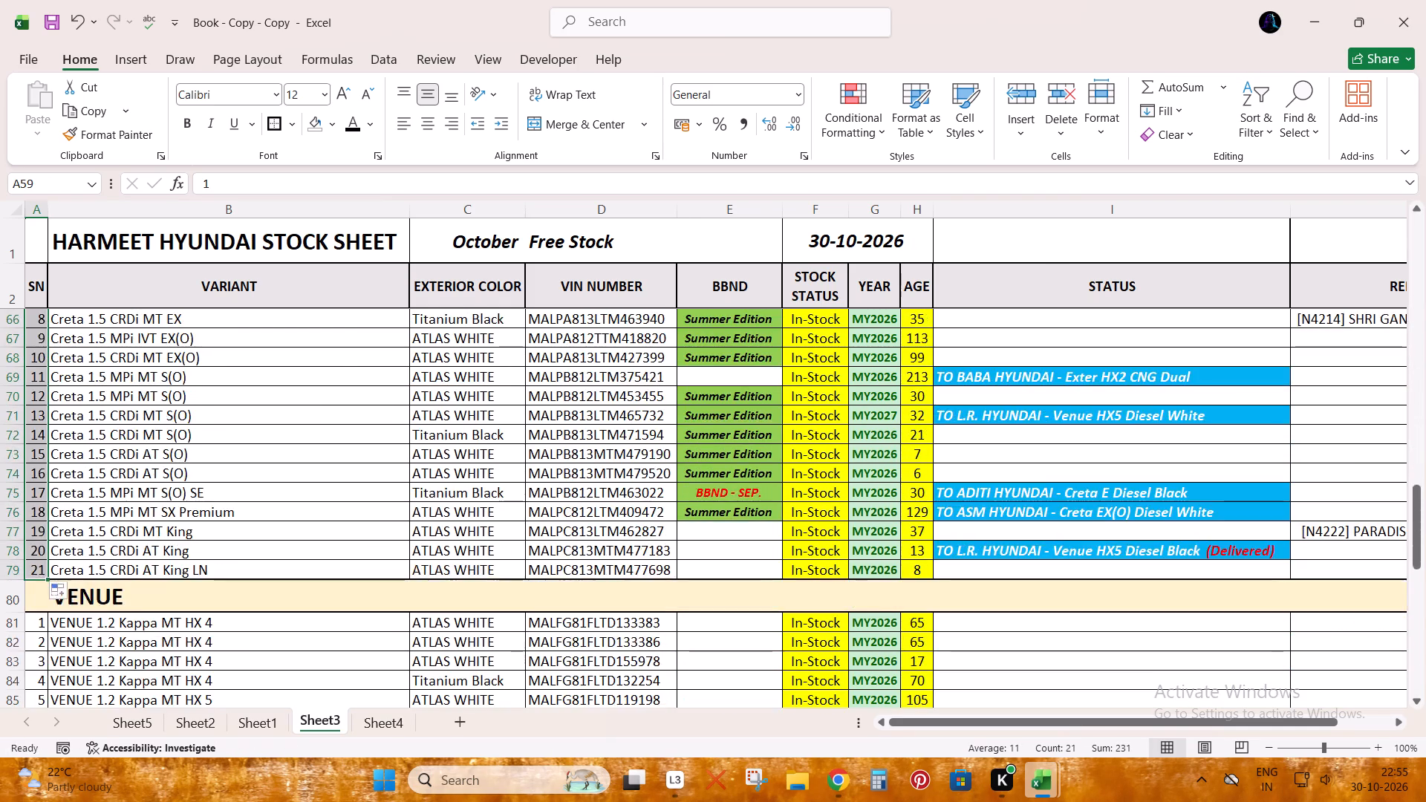
scroll(134, 500, down, 4)
drag(42, 391, 37, 415)
double_click(50, 419)
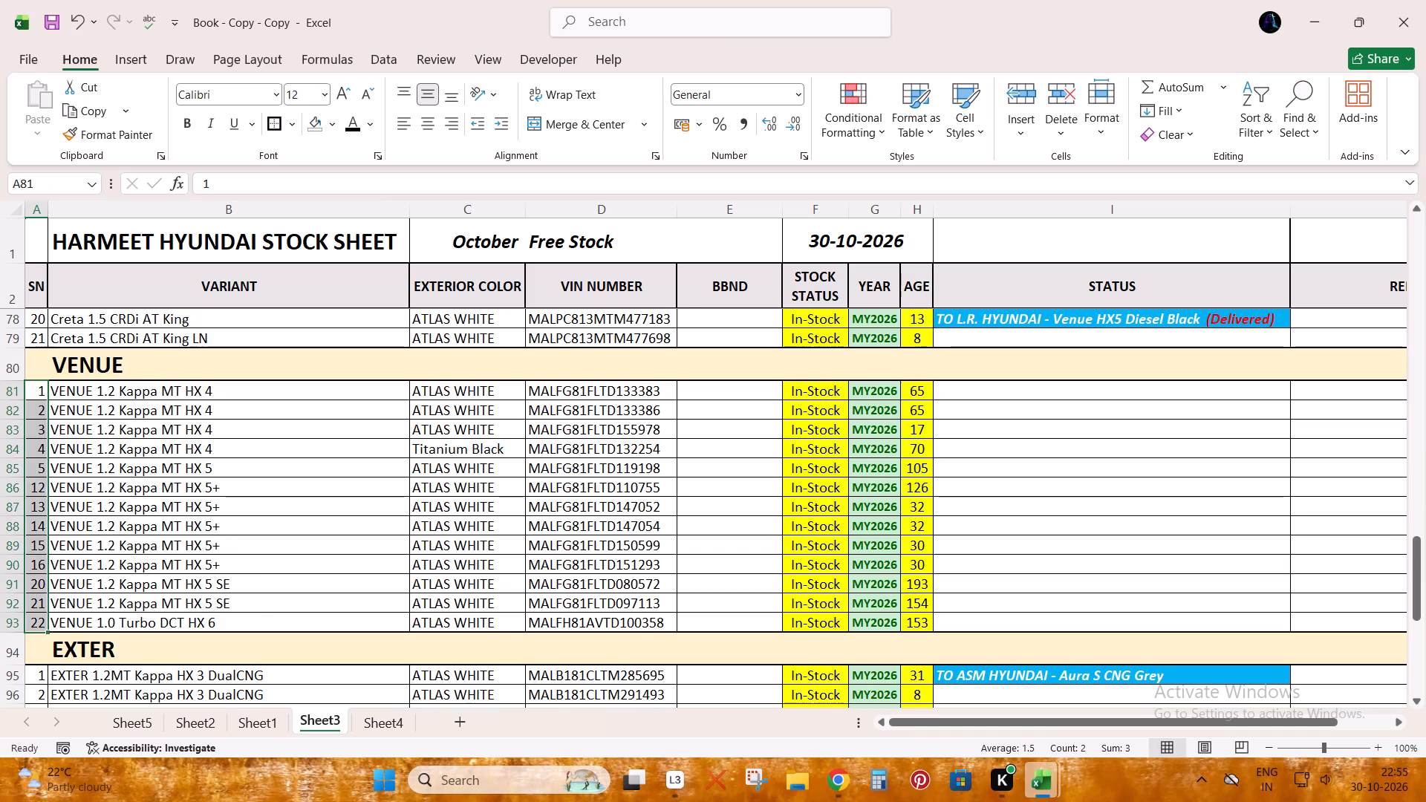
scroll(159, 469, down, 4)
drag(39, 431, 39, 448)
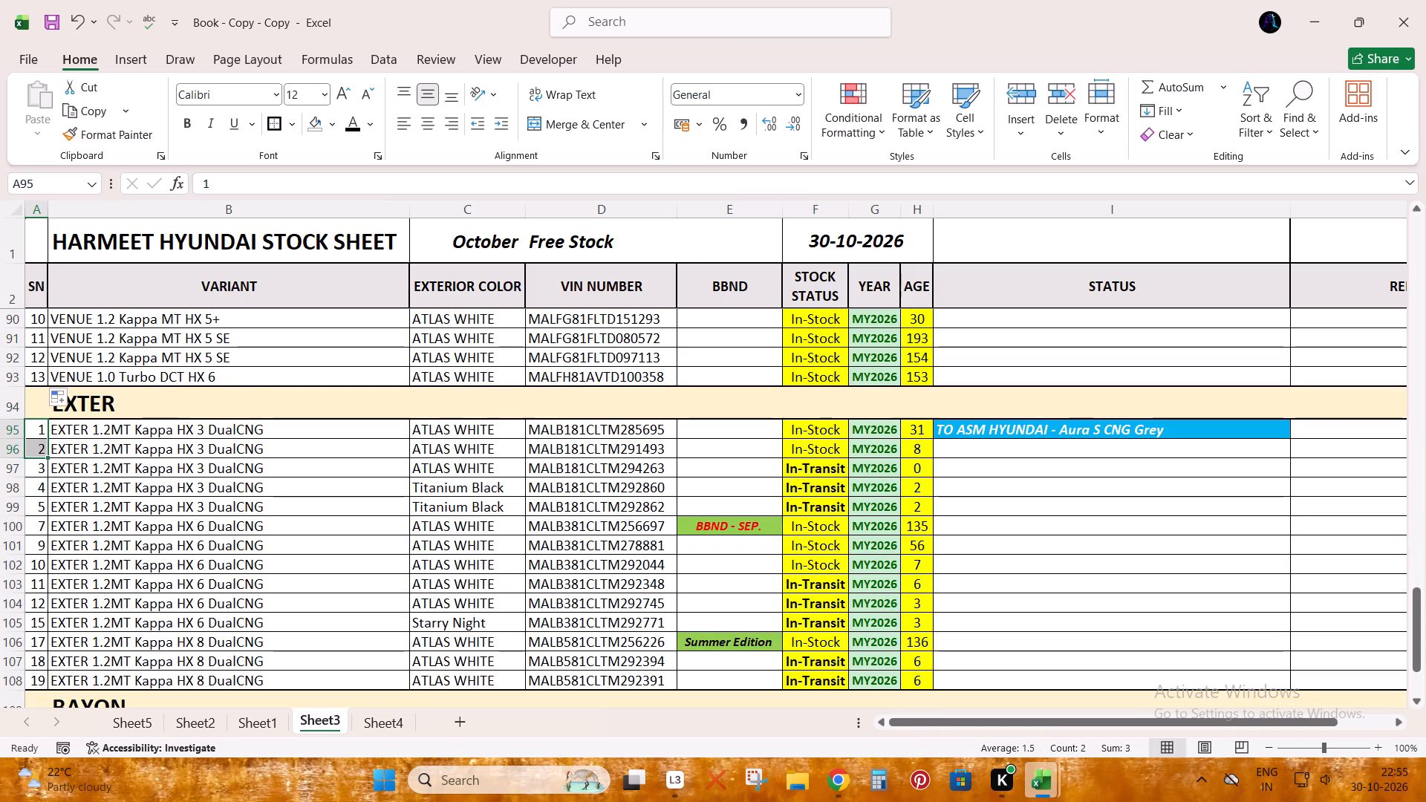
double_click(47, 455)
Set the SN values of the two BAYON rows to 1 and 2.
scroll(120, 515, down, 3)
click(34, 542)
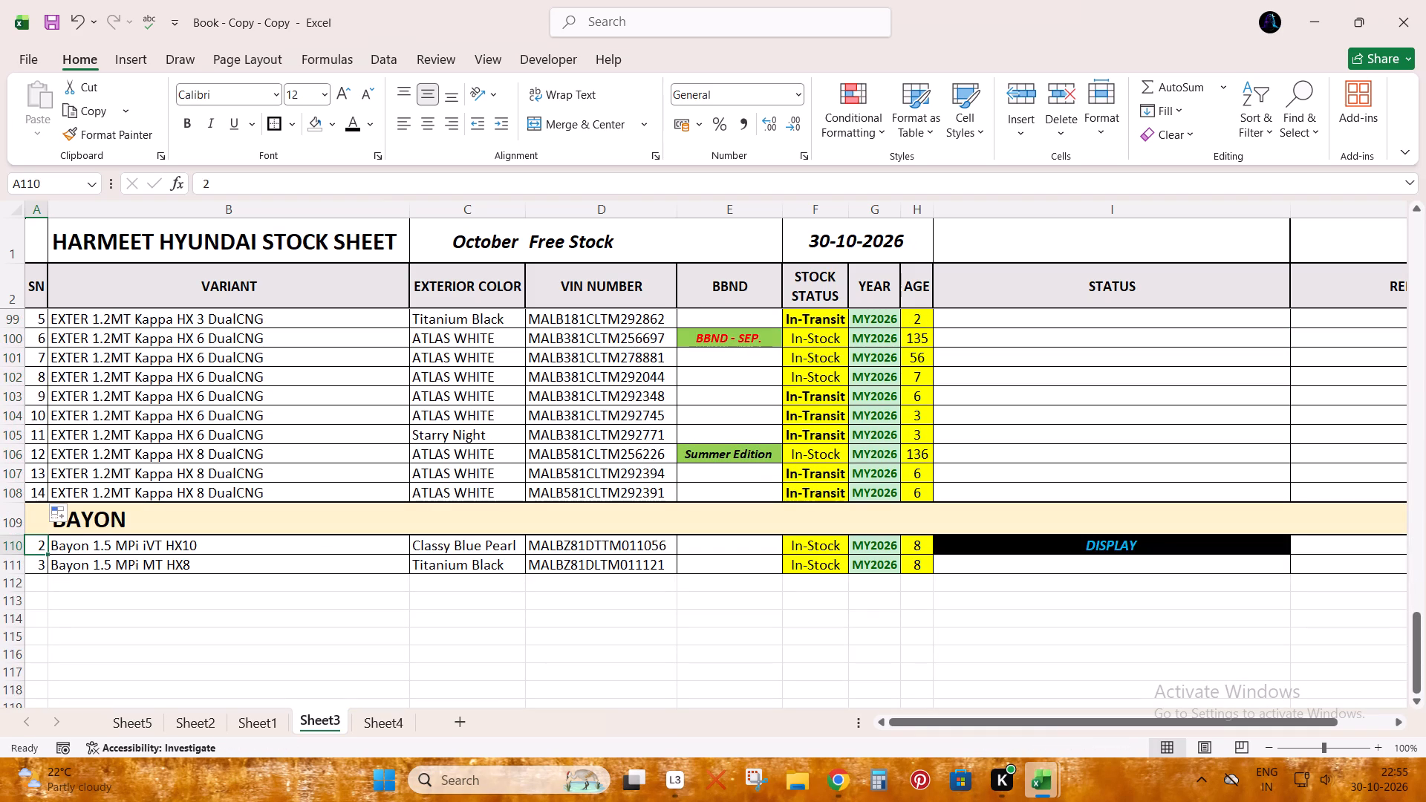
key(1)
key(Return)
key(2)
key(Up)
Apply cell borders to the entire free stock table on Sheet3.
key(Up)
key(ctrl+a)
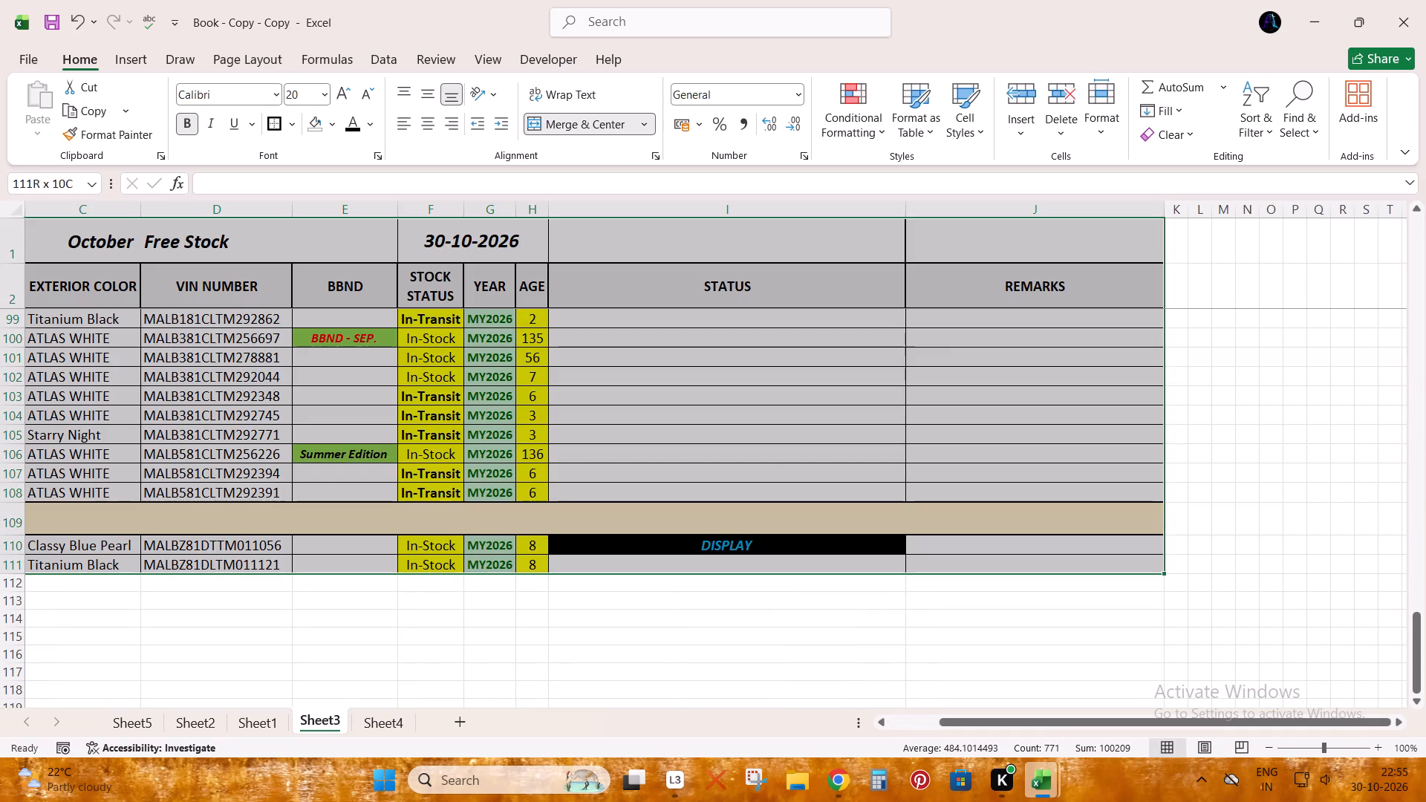
click(279, 121)
click(331, 319)
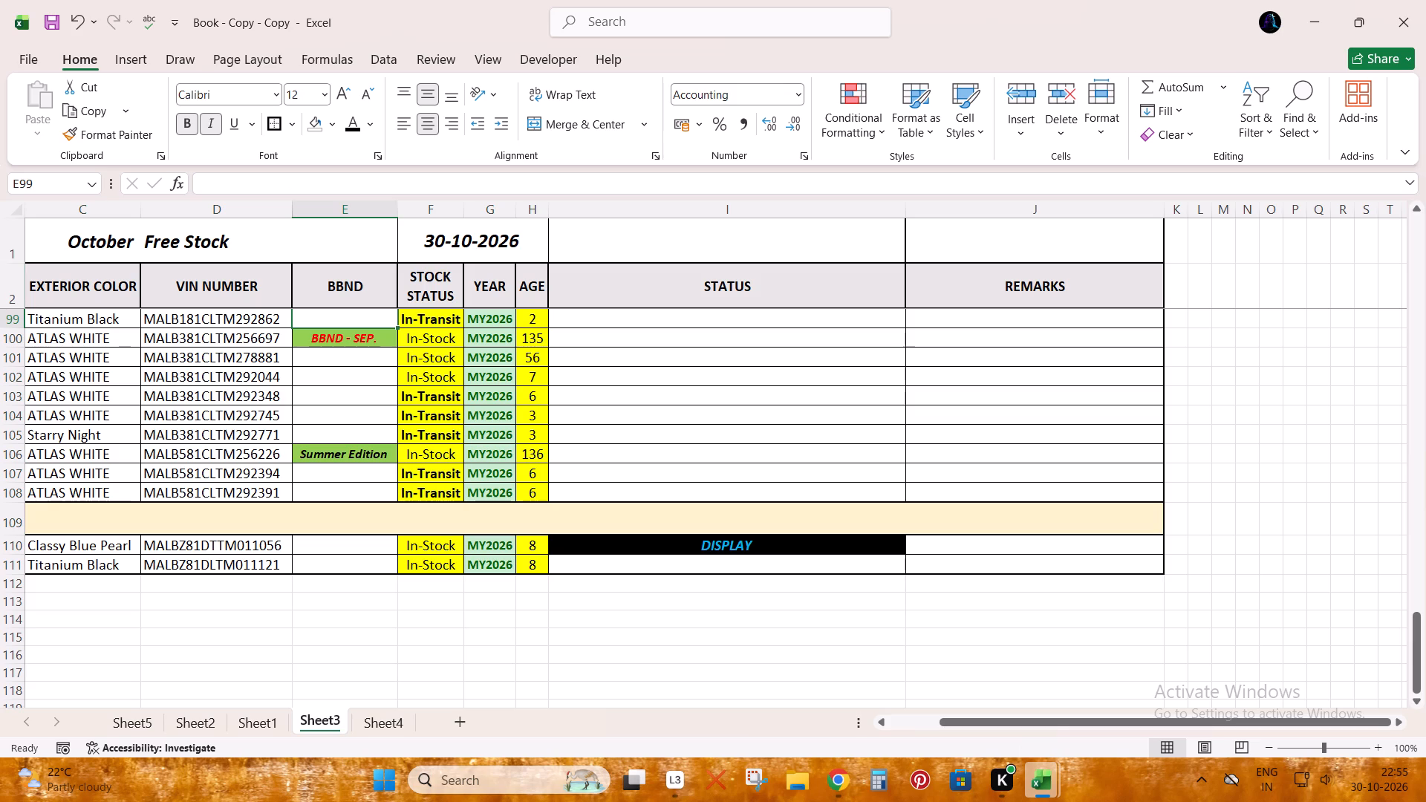
Autofit all column widths on Sheet3 to their contents.
click(19, 212)
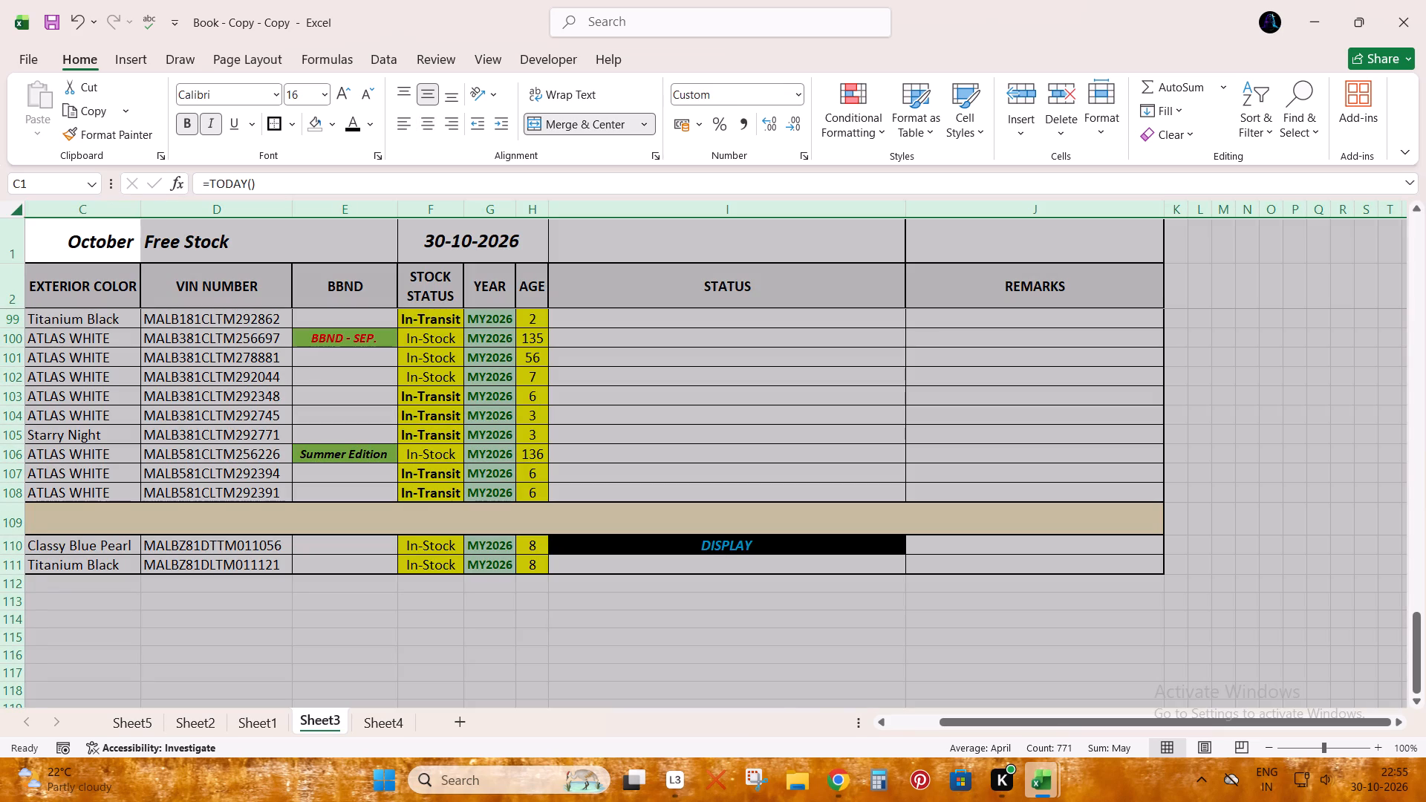
double_click(140, 212)
click(359, 313)
Return to cell A2 at the top of the free stock list and move on to Sheet4.
key(Up)
key(ctrl+Left)
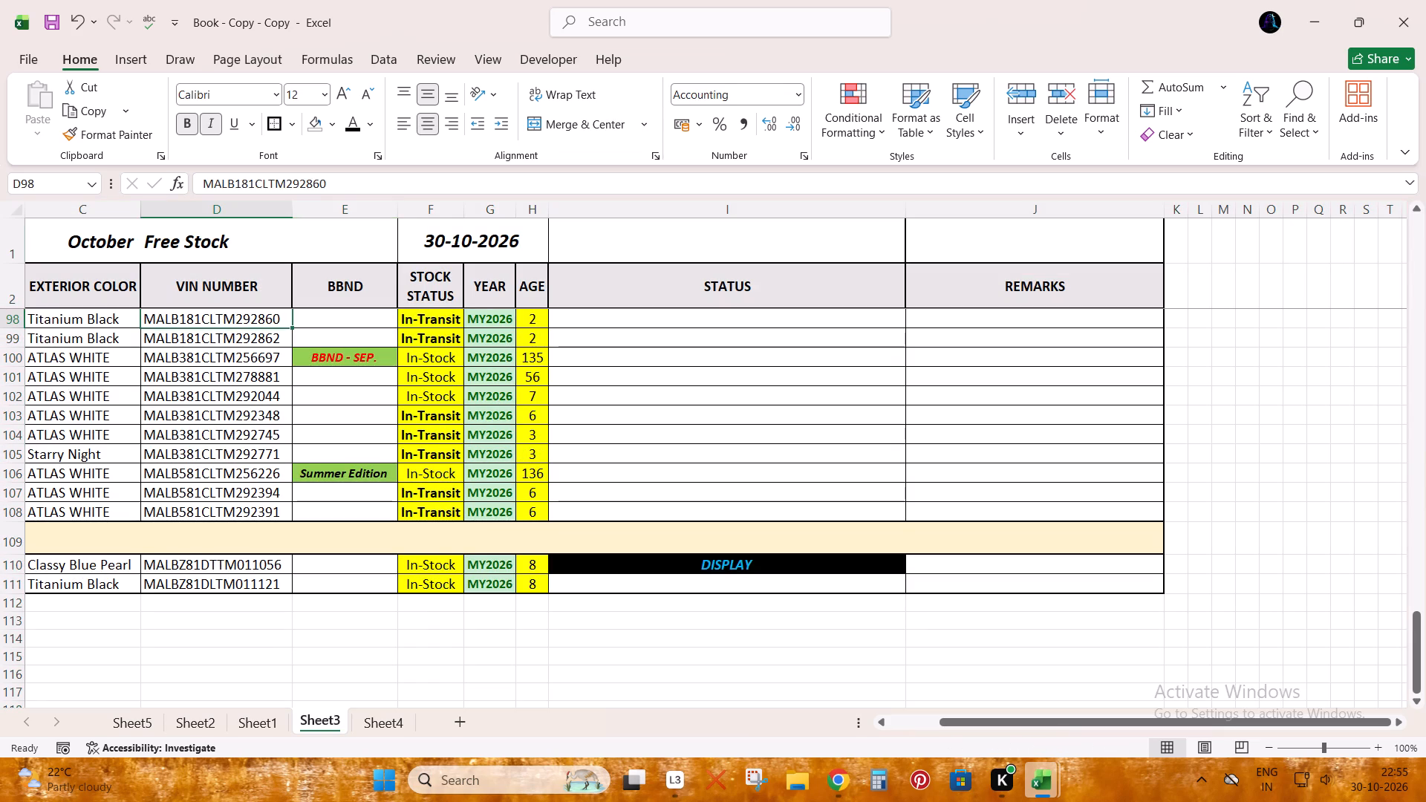
key(ctrl+Up)
key(ctrl+Up)
key(ctrl+Up)
key(ctrl+Up)
key(ctrl+Up)
key(ctrl+Up)
key(ctrl+Up)
key(ctrl+Up)
key(ctrl+Up)
key(ctrl+Up)
key(ctrl+Up)
key(ctrl+Up)
key(ctrl+Up)
key(ctrl+Up)
key(ctrl+Up)
key(ctrl+Up)
key(ctrl+Up)
key(ctrl+Up)
key(ctrl+Up)
key(ctrl+Left)
key(ctrl+Left)
key(Down)
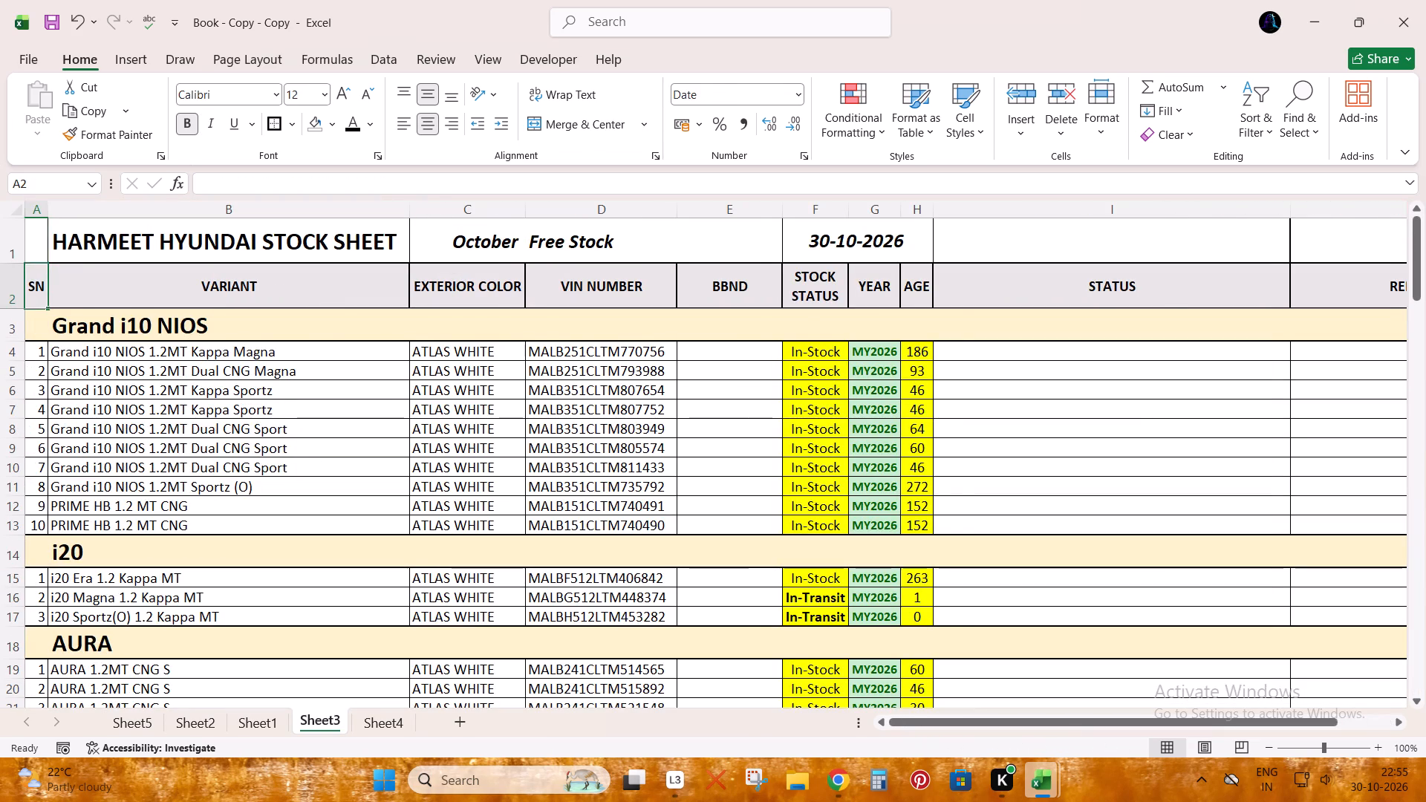
key(ctrl+Page_Down)
Switch to the BOOKING LIST workbook and filter the Allocation column on TOTAL BOOKING by the search text q to show the Req. bookings.
key(alt+Tab)
key(alt+Tab)
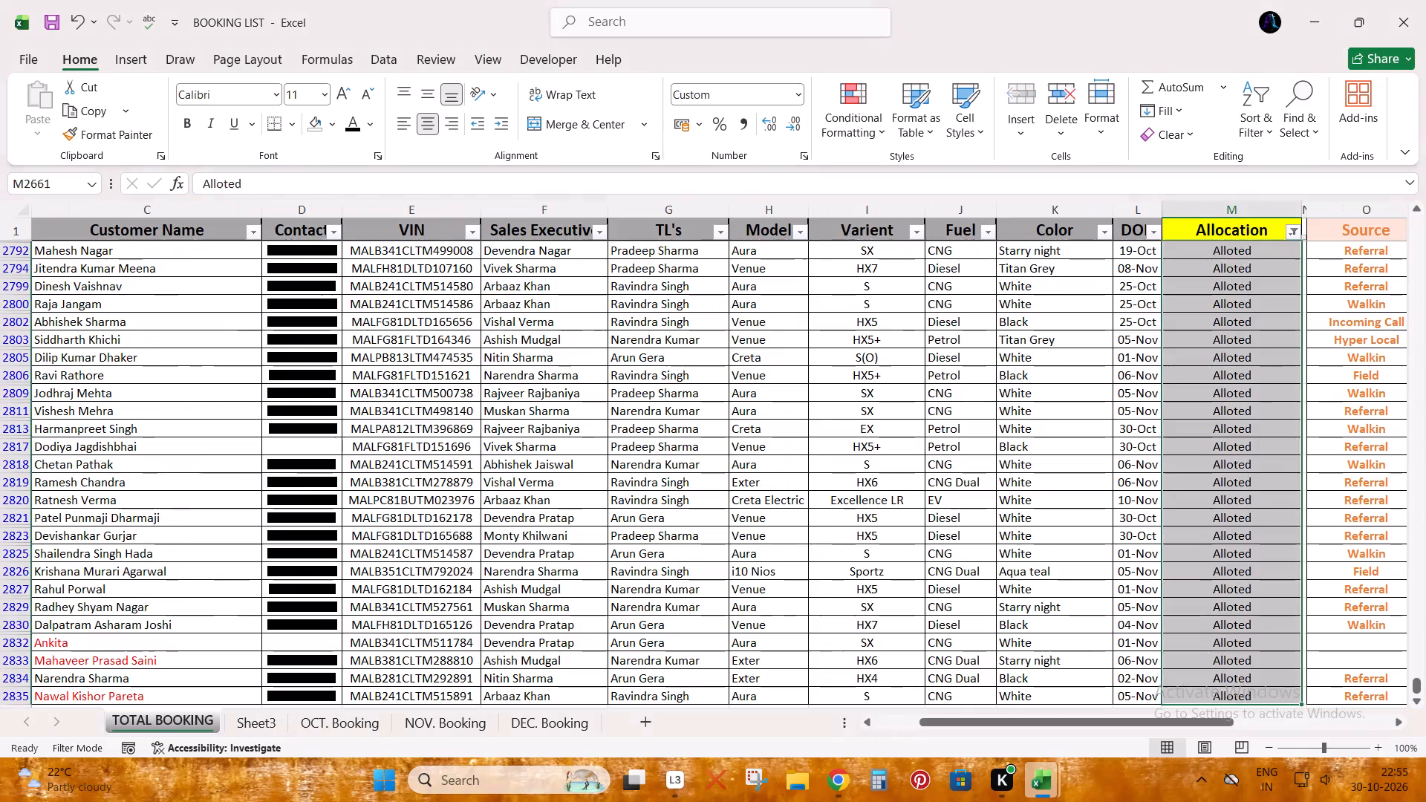
key(ctrl+Up)
key(alt+Down)
key(Down)
key(Down)
key(Down)
key(Down)
key(Down)
key(Down)
key(Down)
key(Down)
key(Down)
key(Up)
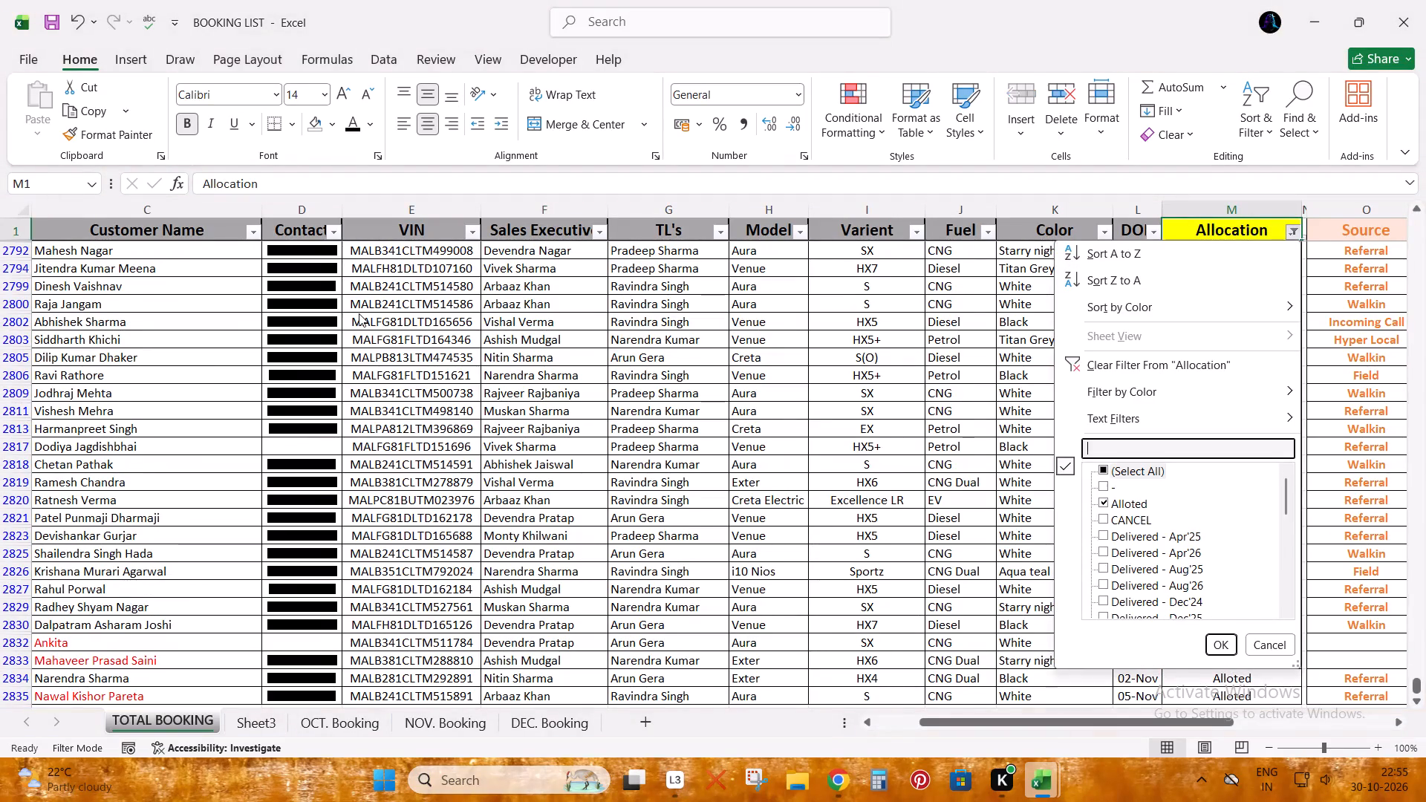
key(q)
key(Return)
key(Down)
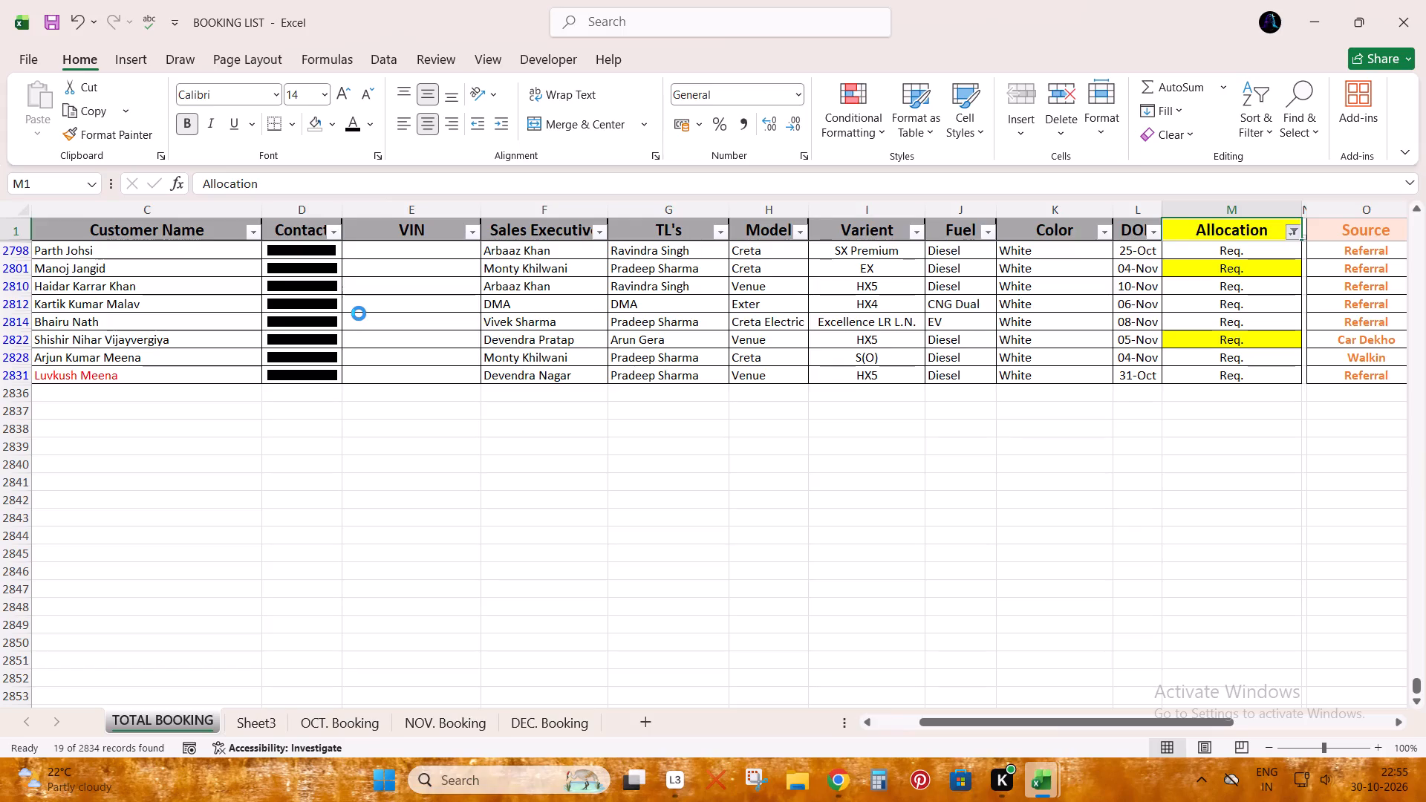
key(Down)
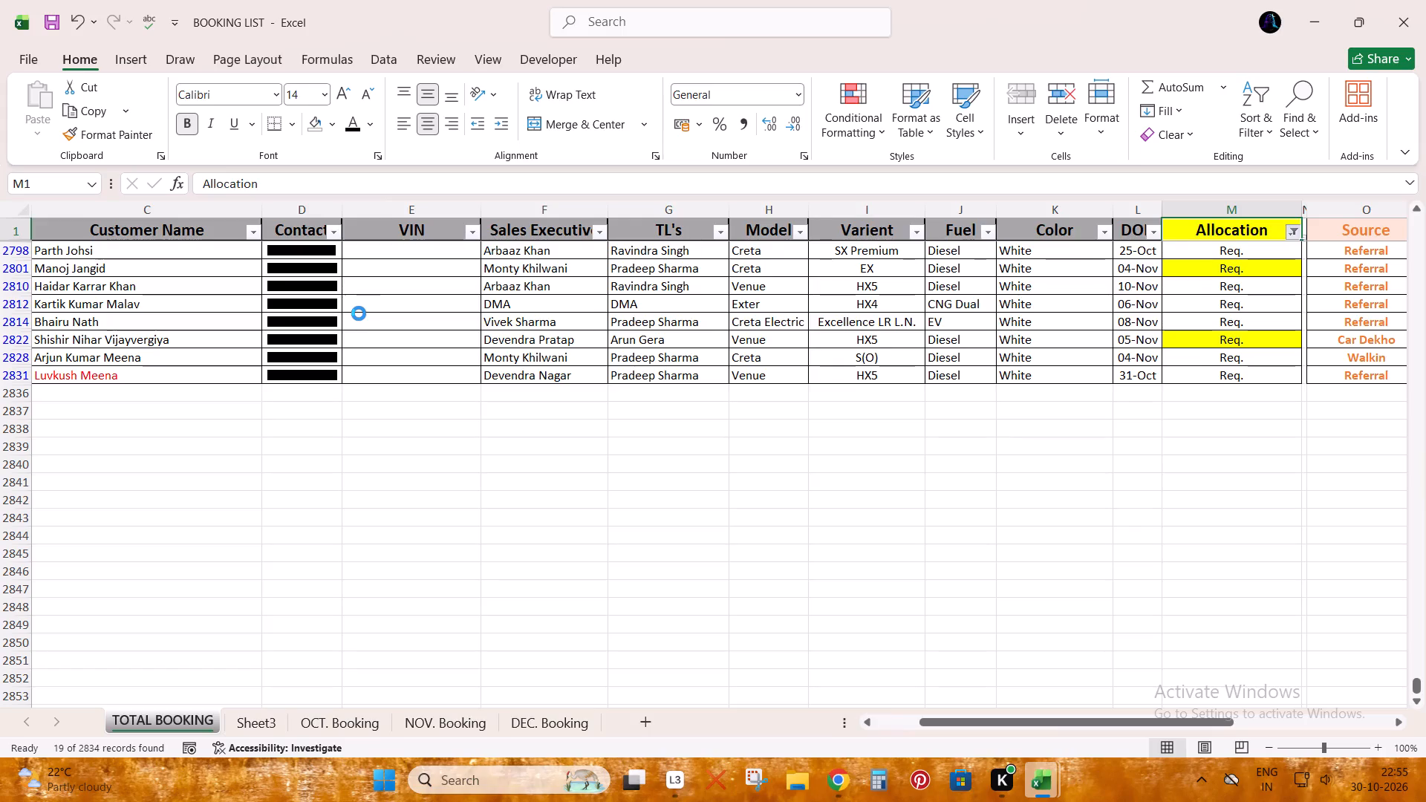
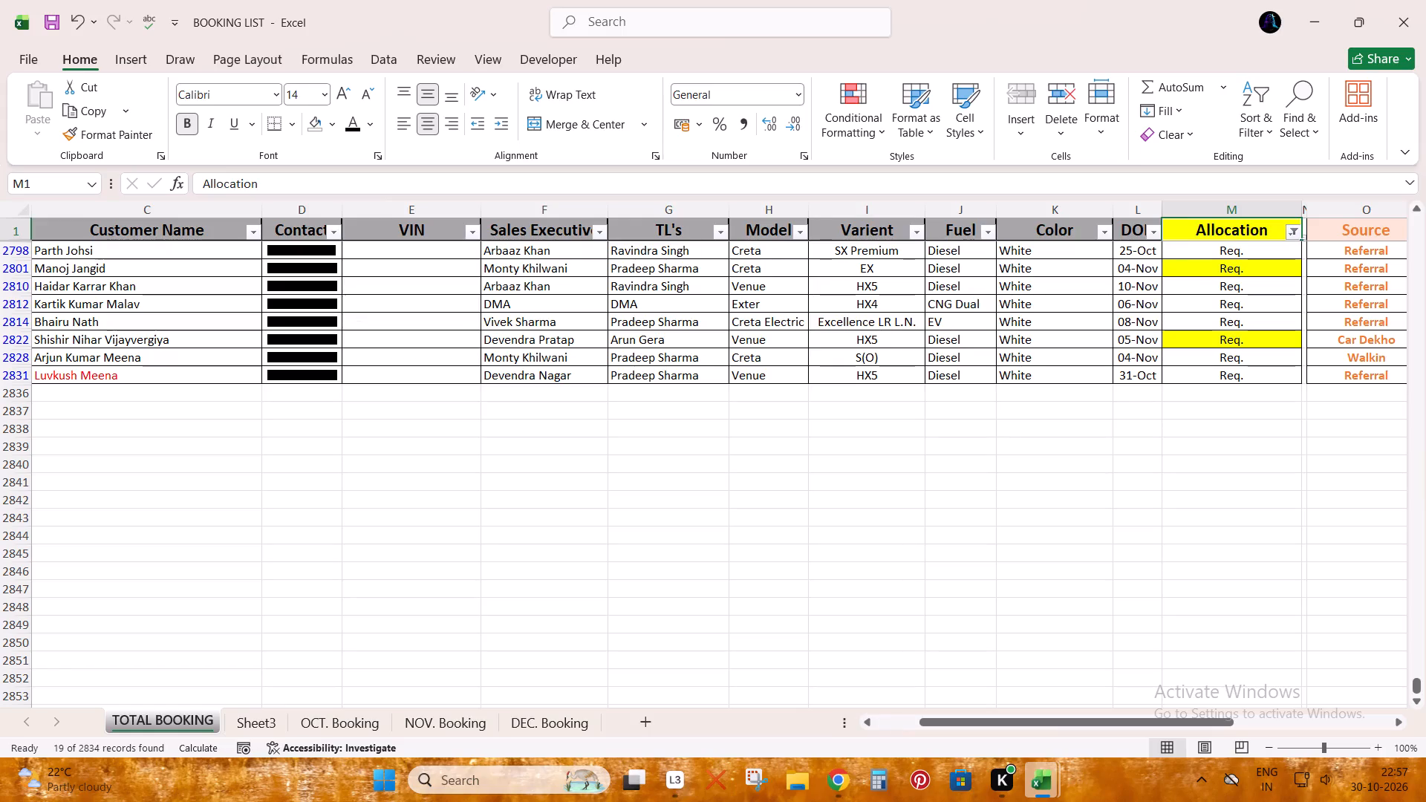
Review the filtered Req. bookings on TOTAL BOOKING, going through the first rows of the Allocation column.
key(Down)
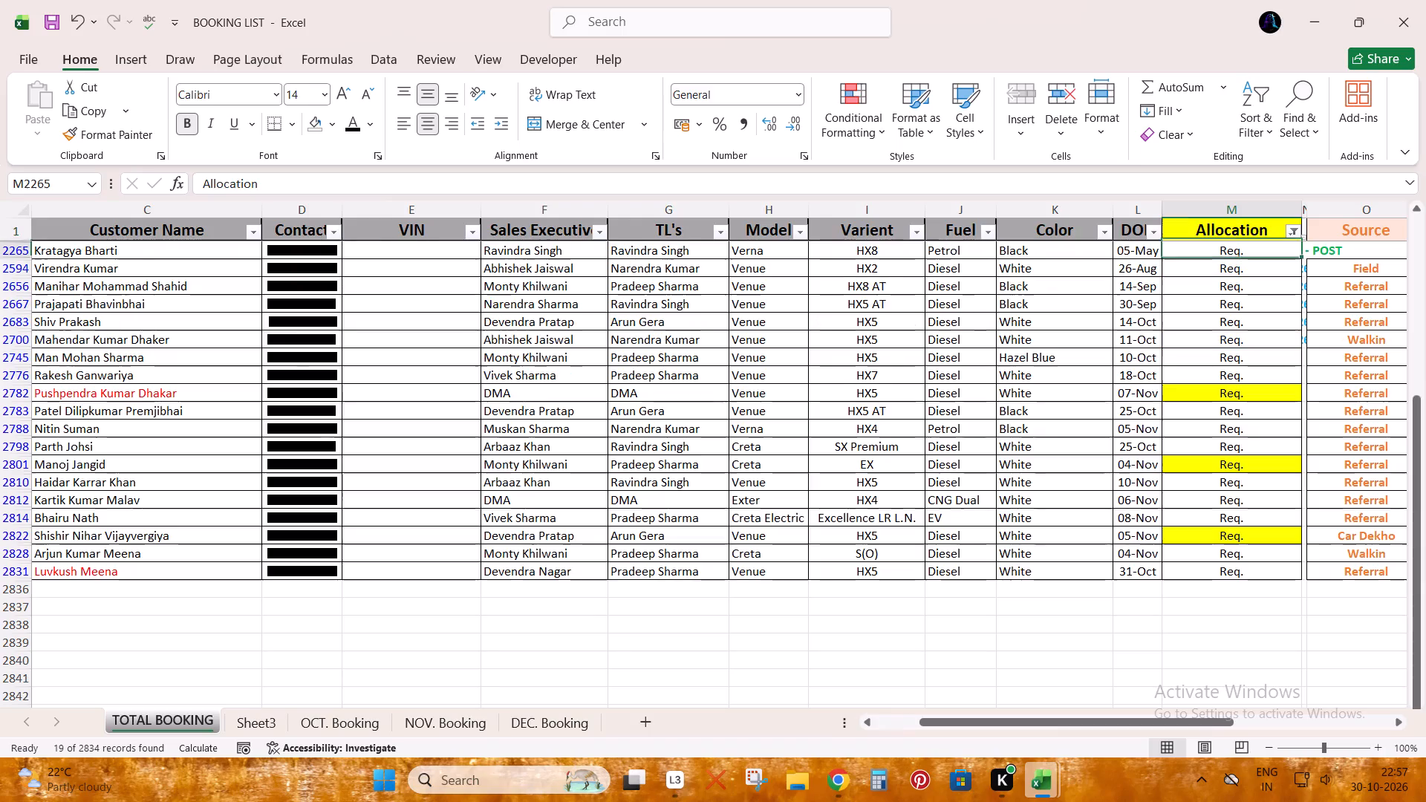
key(Down)
key(Up)
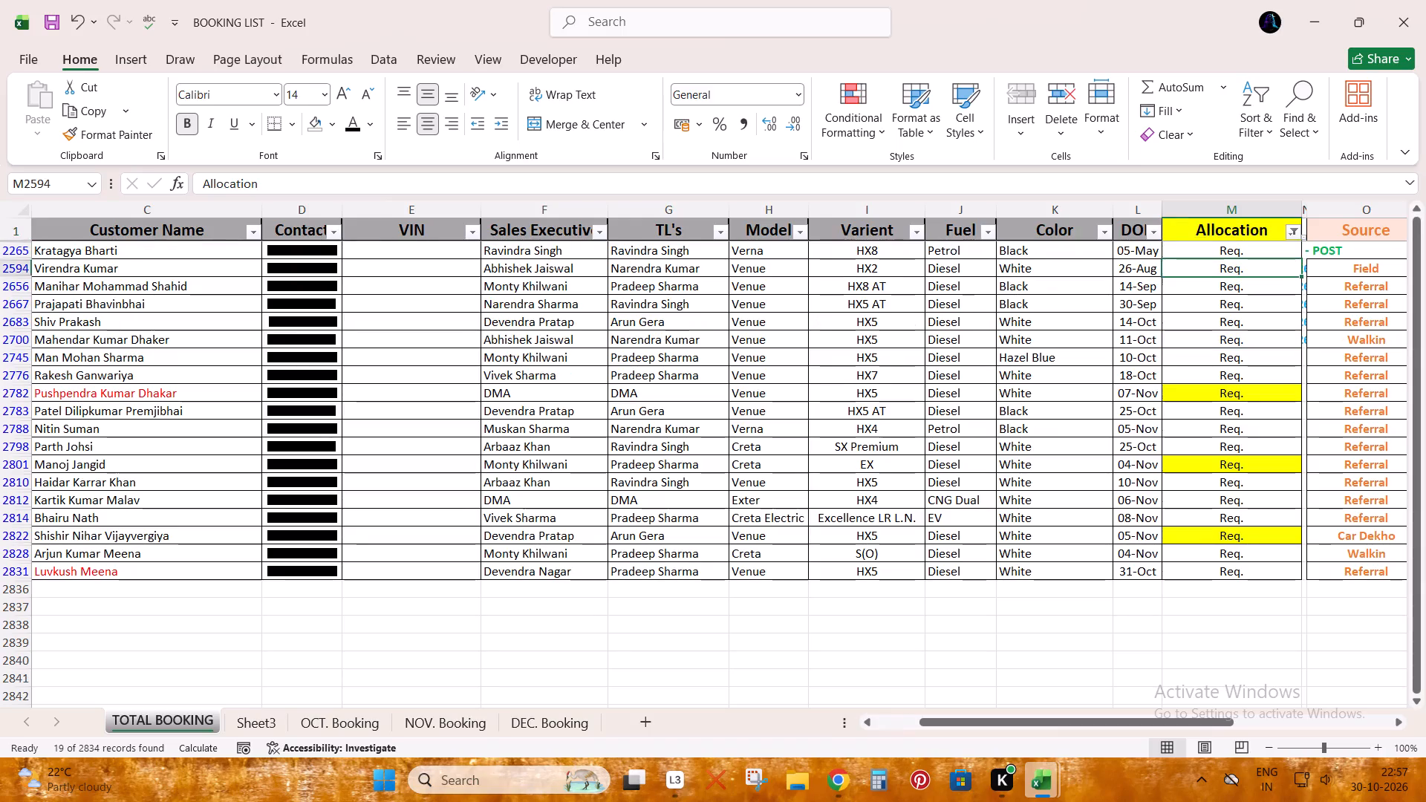
key(ctrl+Up)
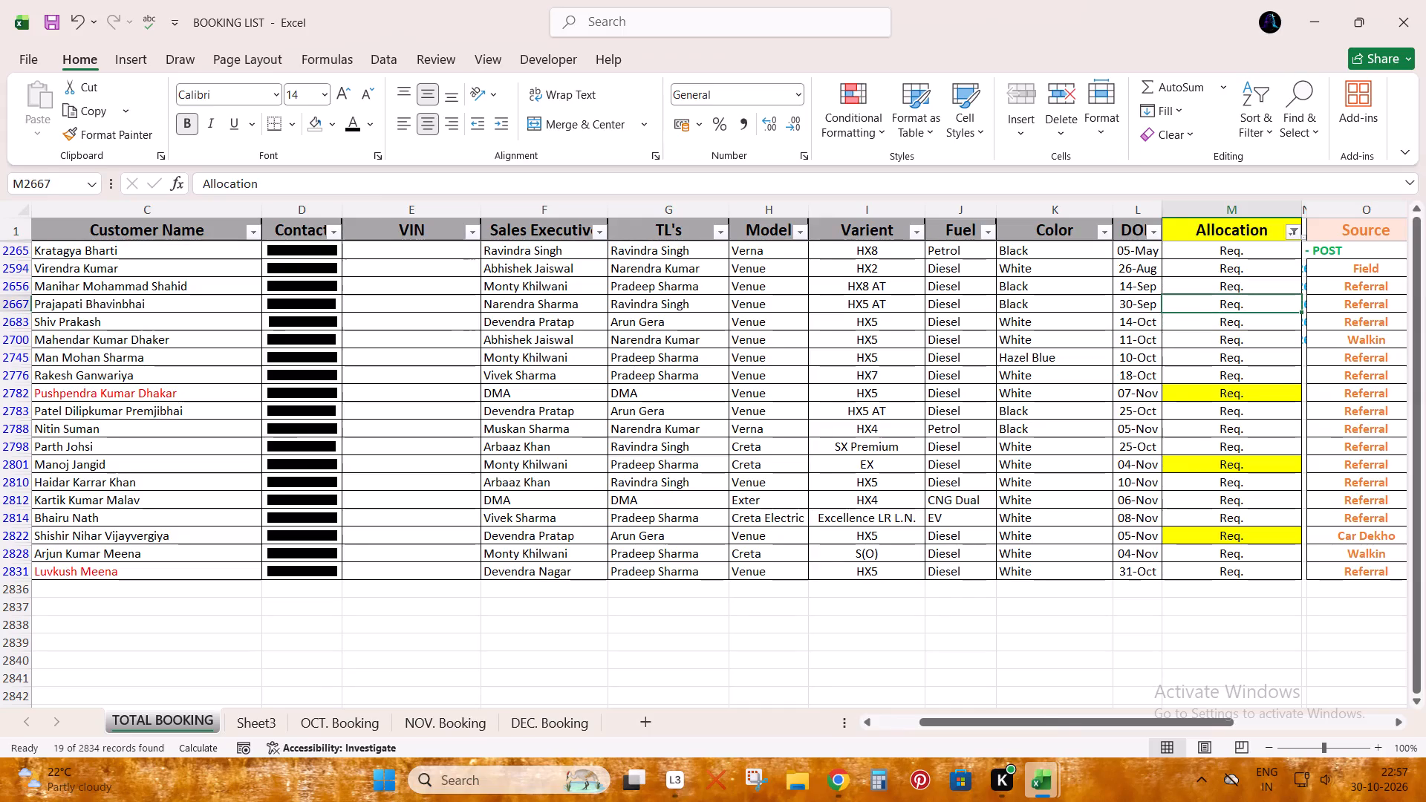
key(ctrl+Up)
key(Down)
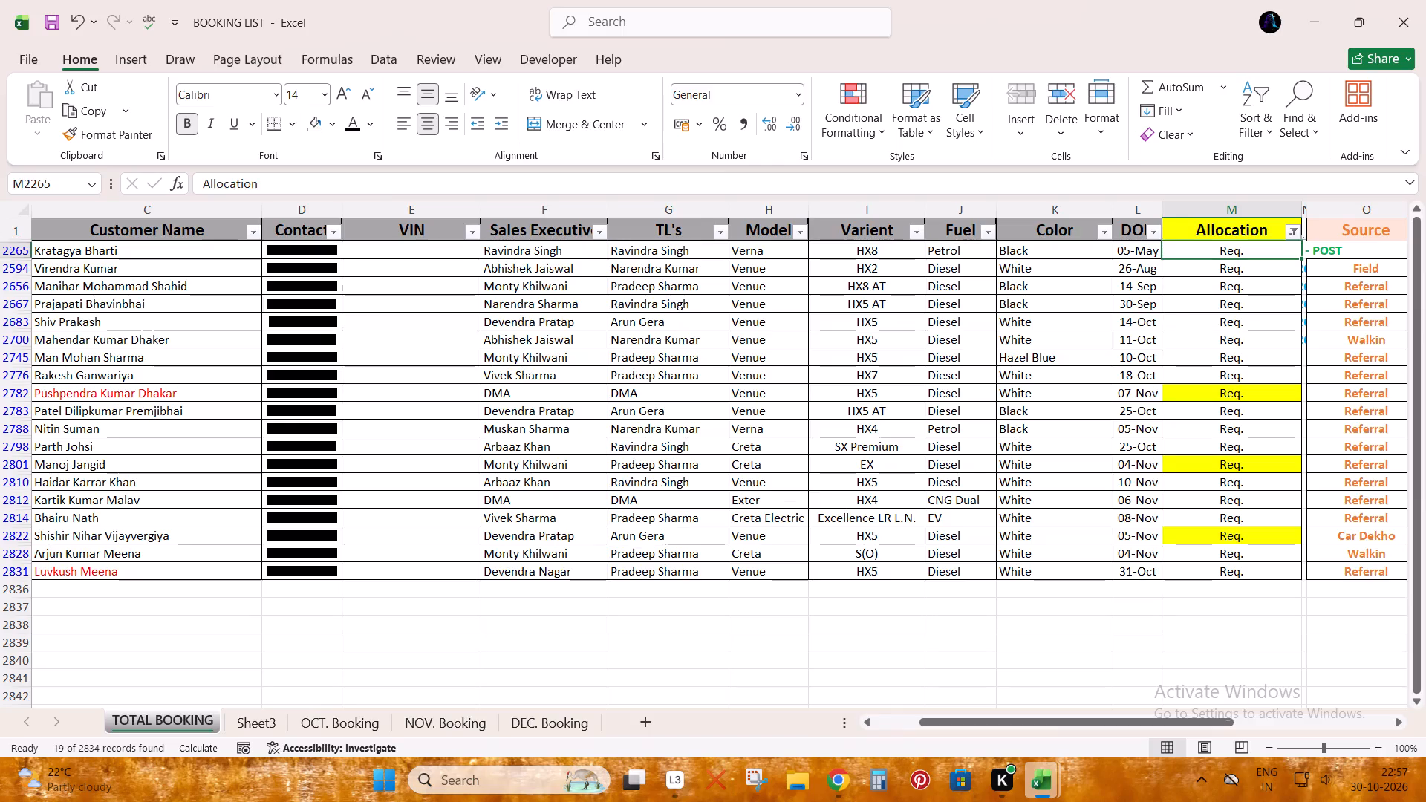
key(Down)
key(Down)
key(Up)
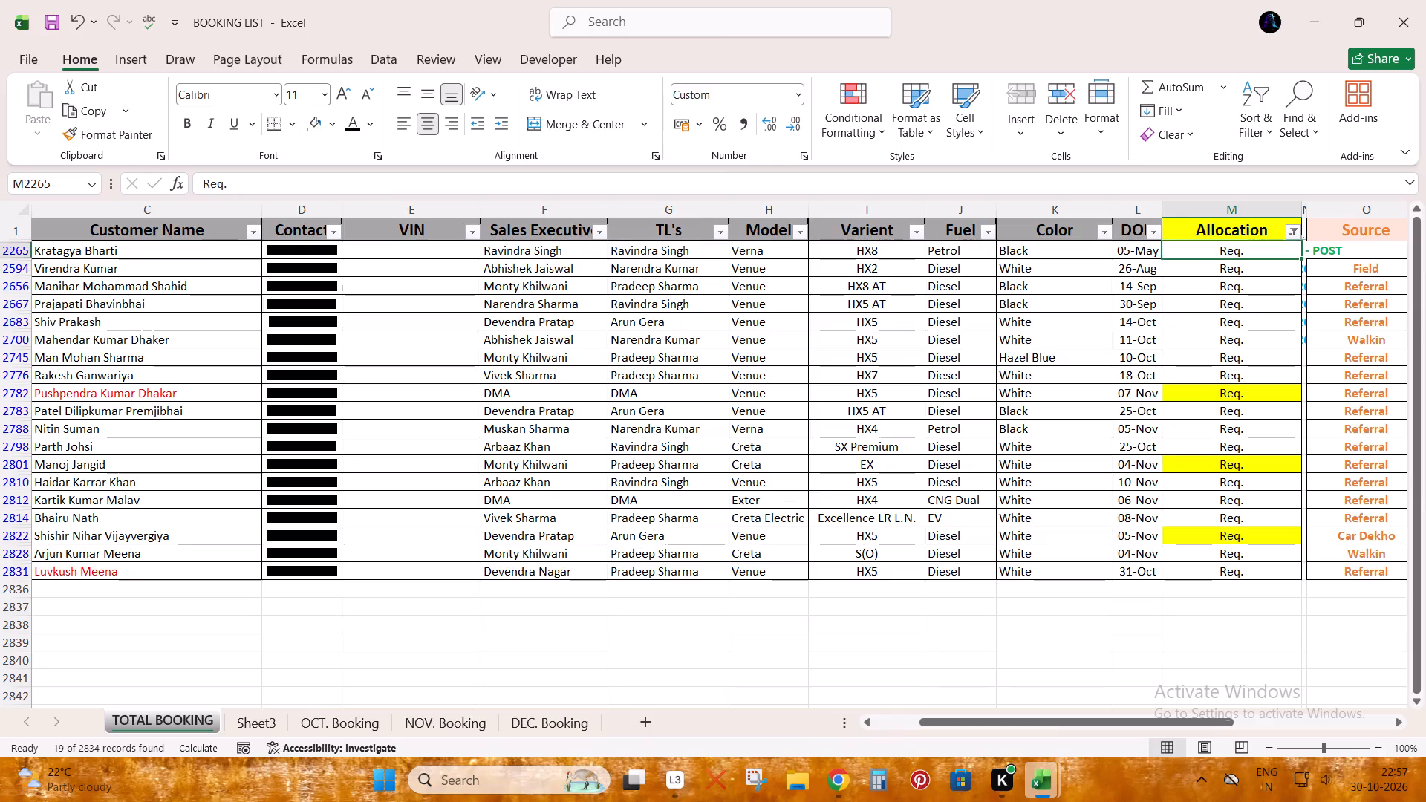
key(Down)
key(Up)
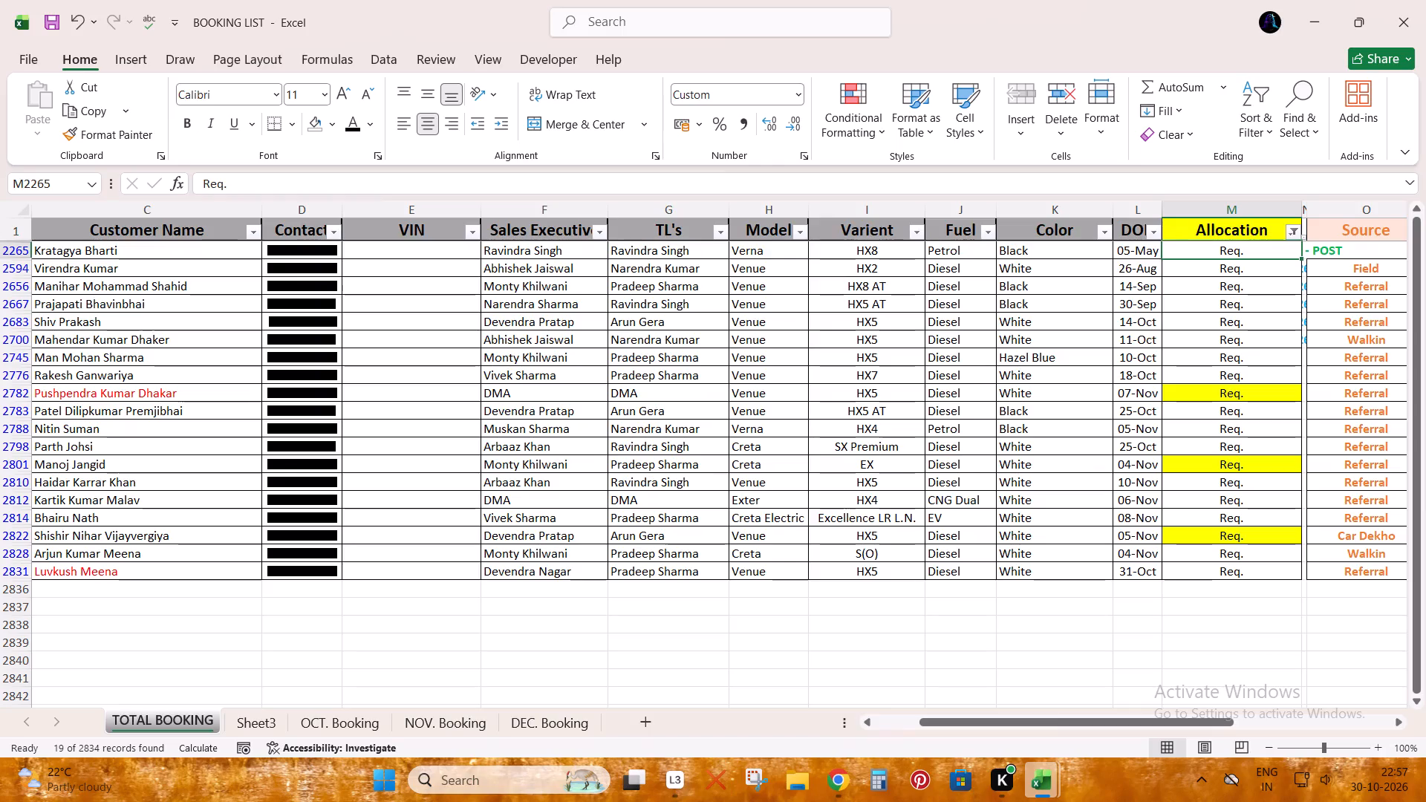
key(Down)
key(Up)
key(Down)
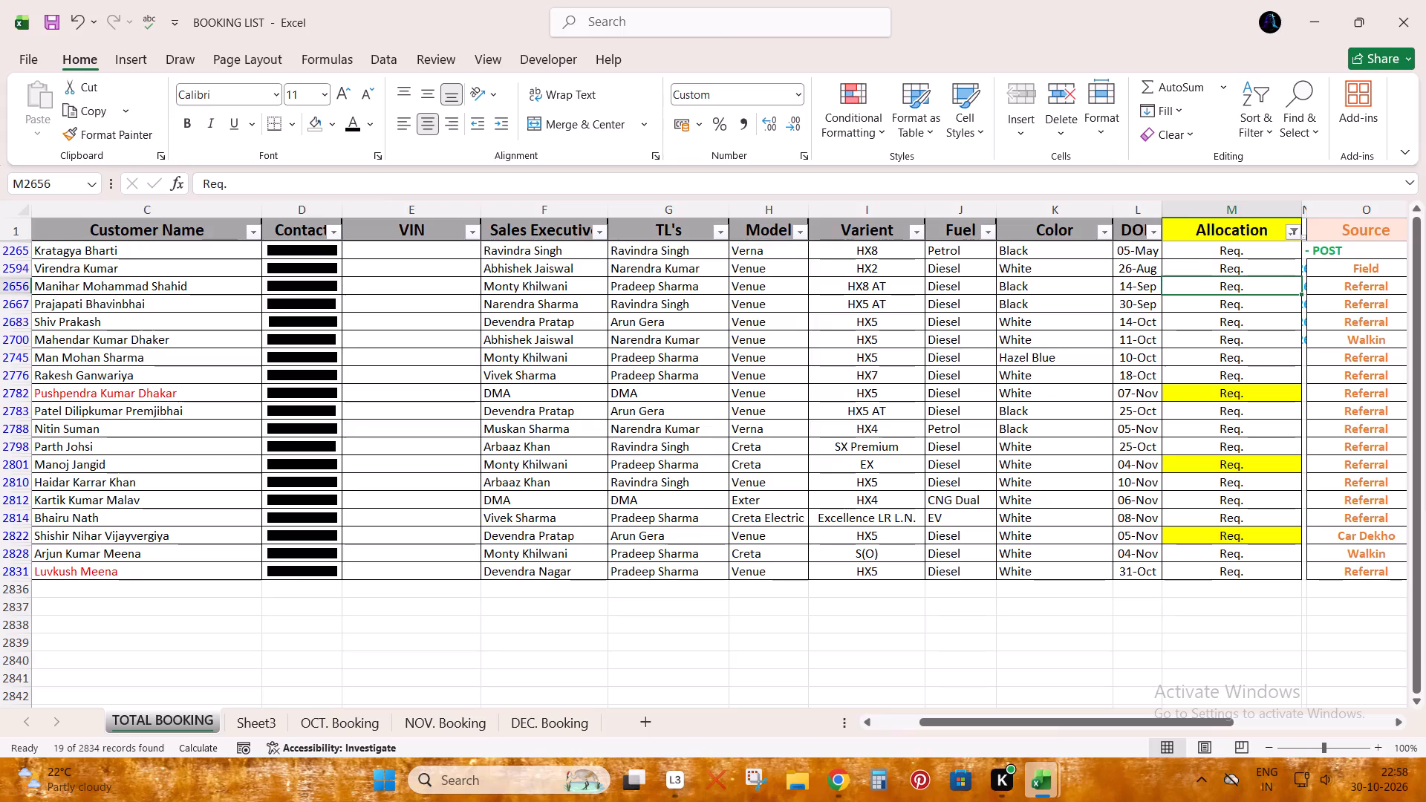
key(ctrl+Up)
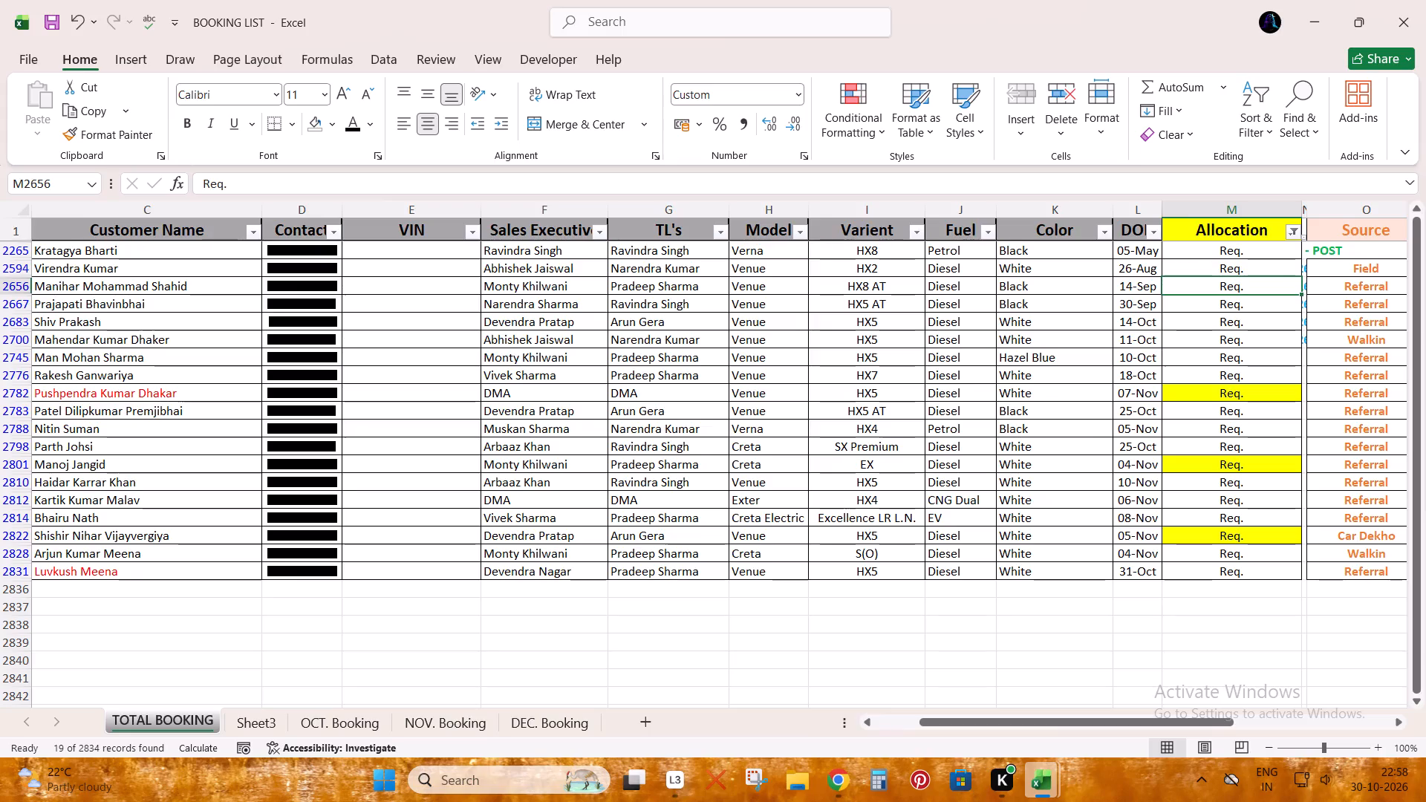
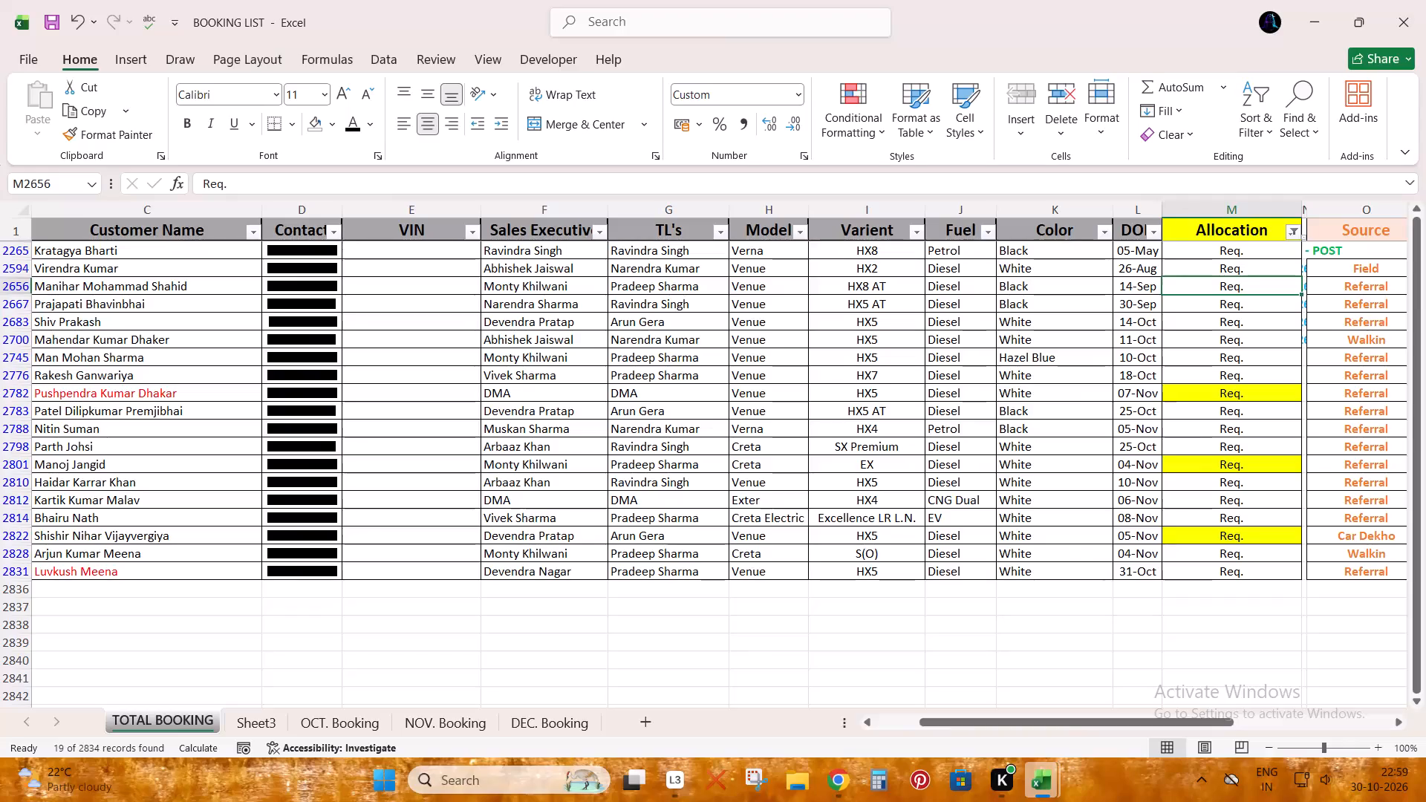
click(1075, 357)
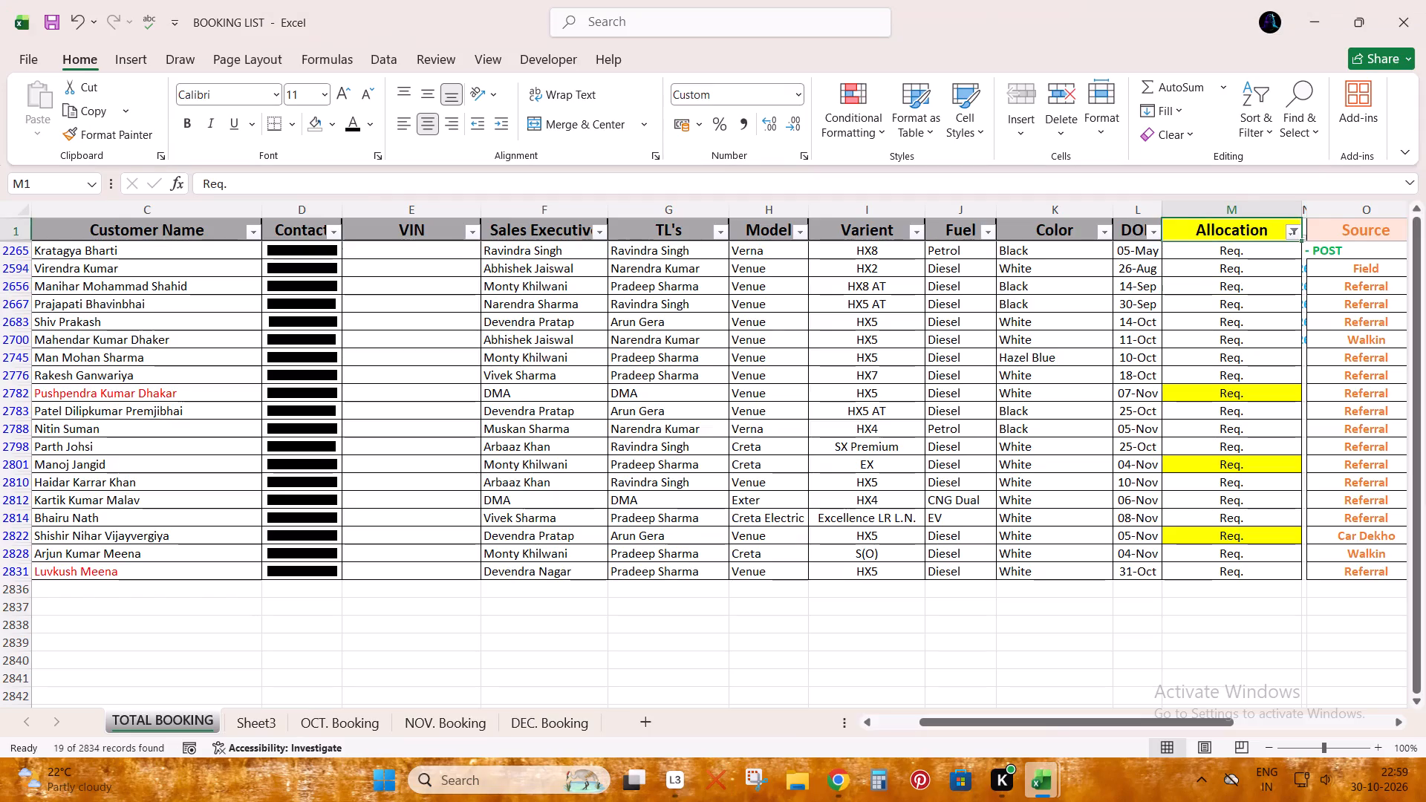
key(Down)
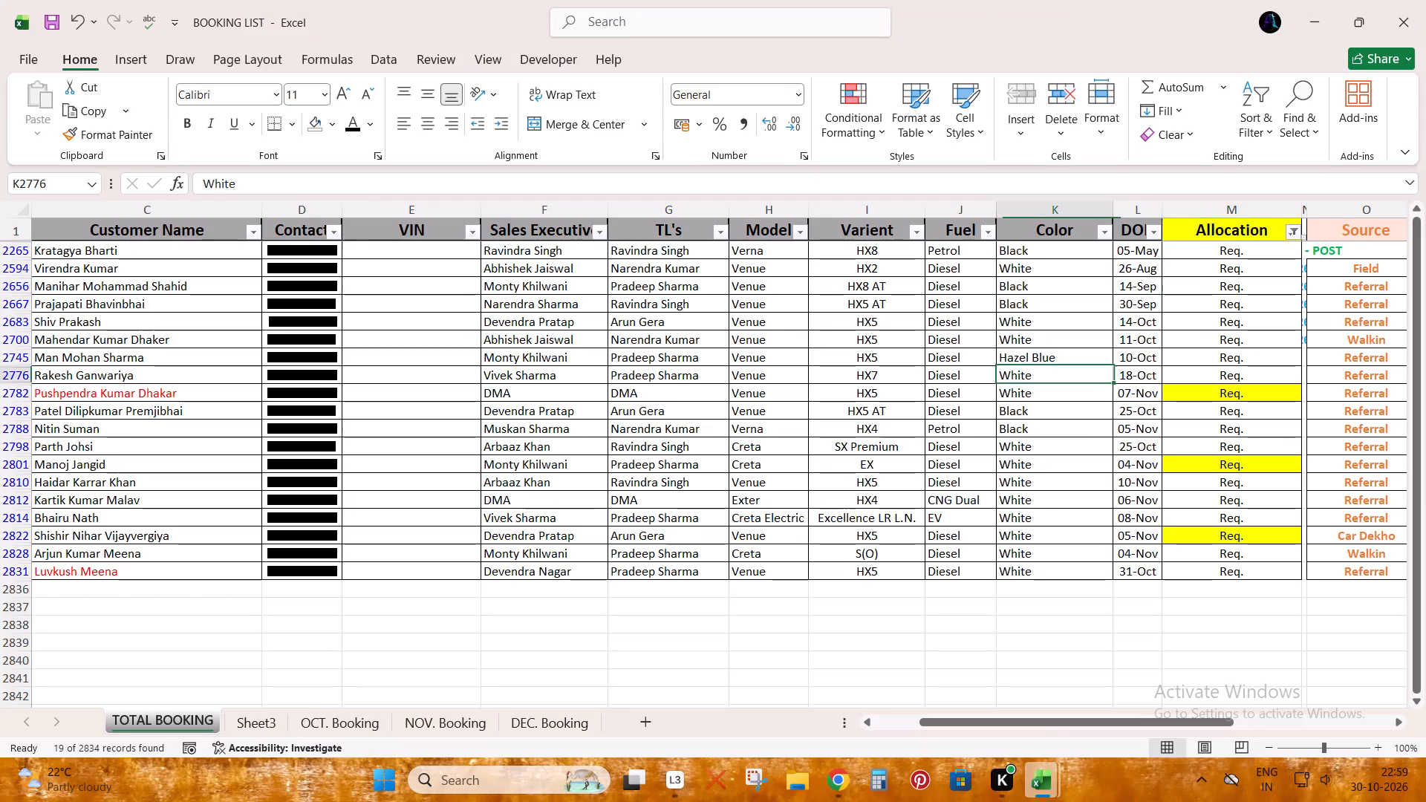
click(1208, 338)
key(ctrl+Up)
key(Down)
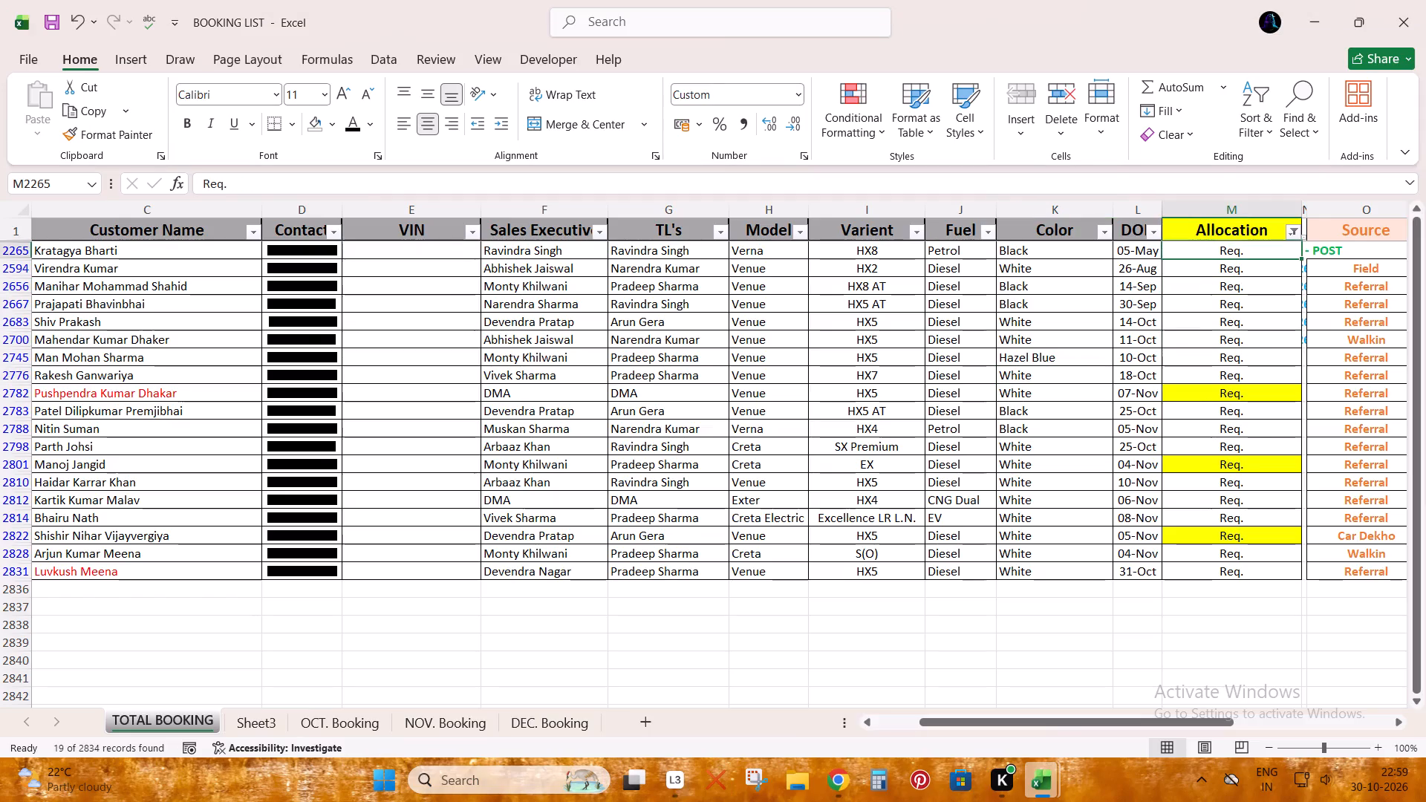
Open the ORDER SHEET workbook from the desktop and return to BOOKING LIST.
click(1425, 801)
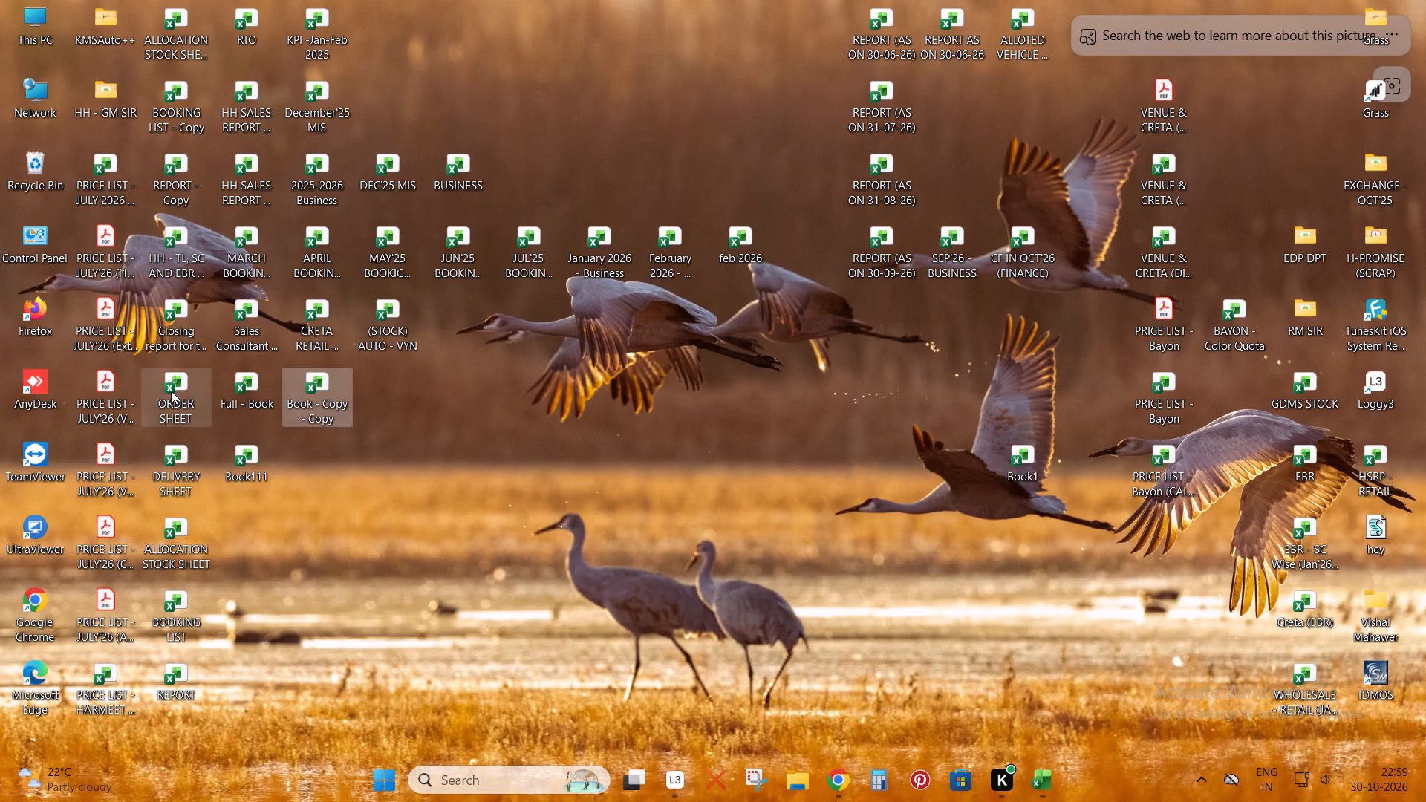
double_click(171, 391)
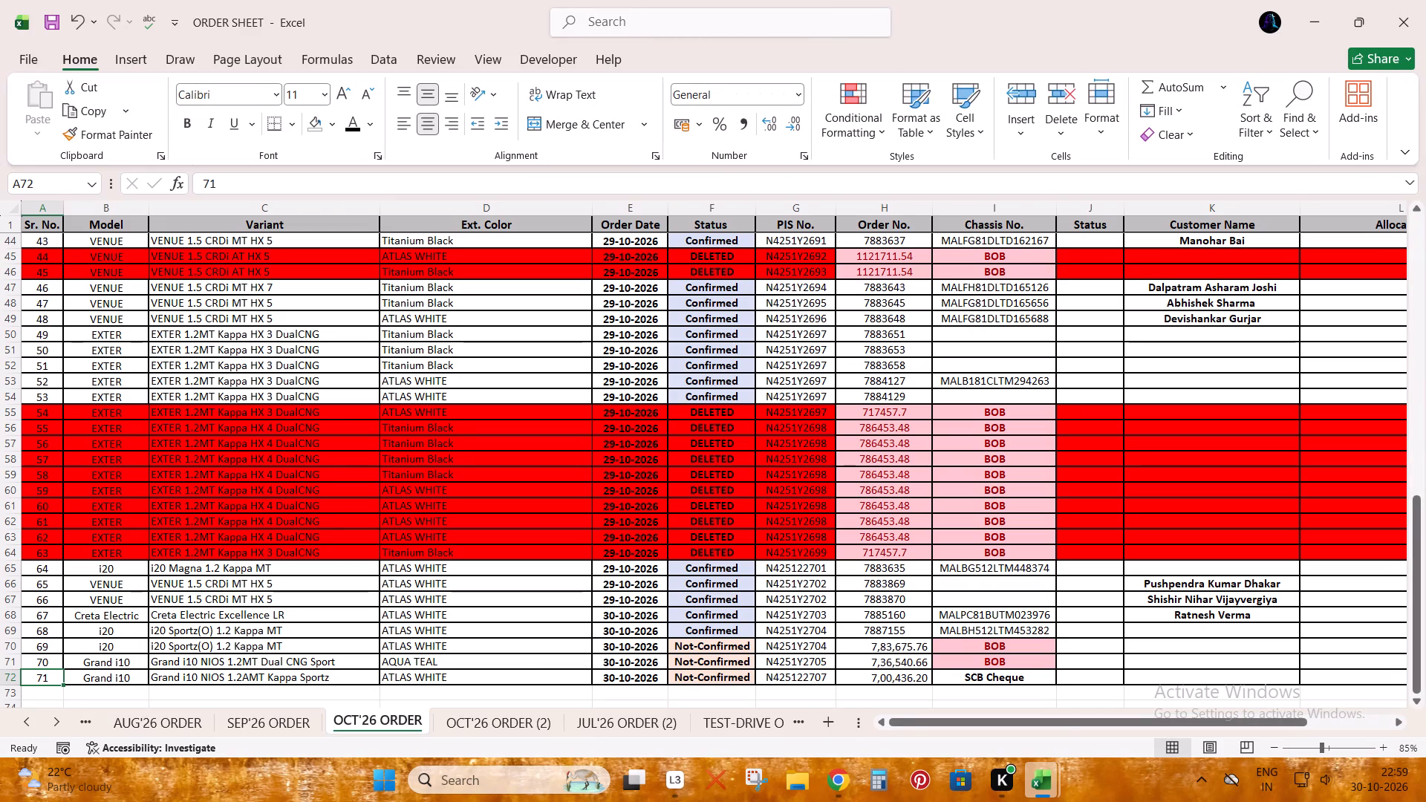
click(893, 505)
key(alt+Tab)
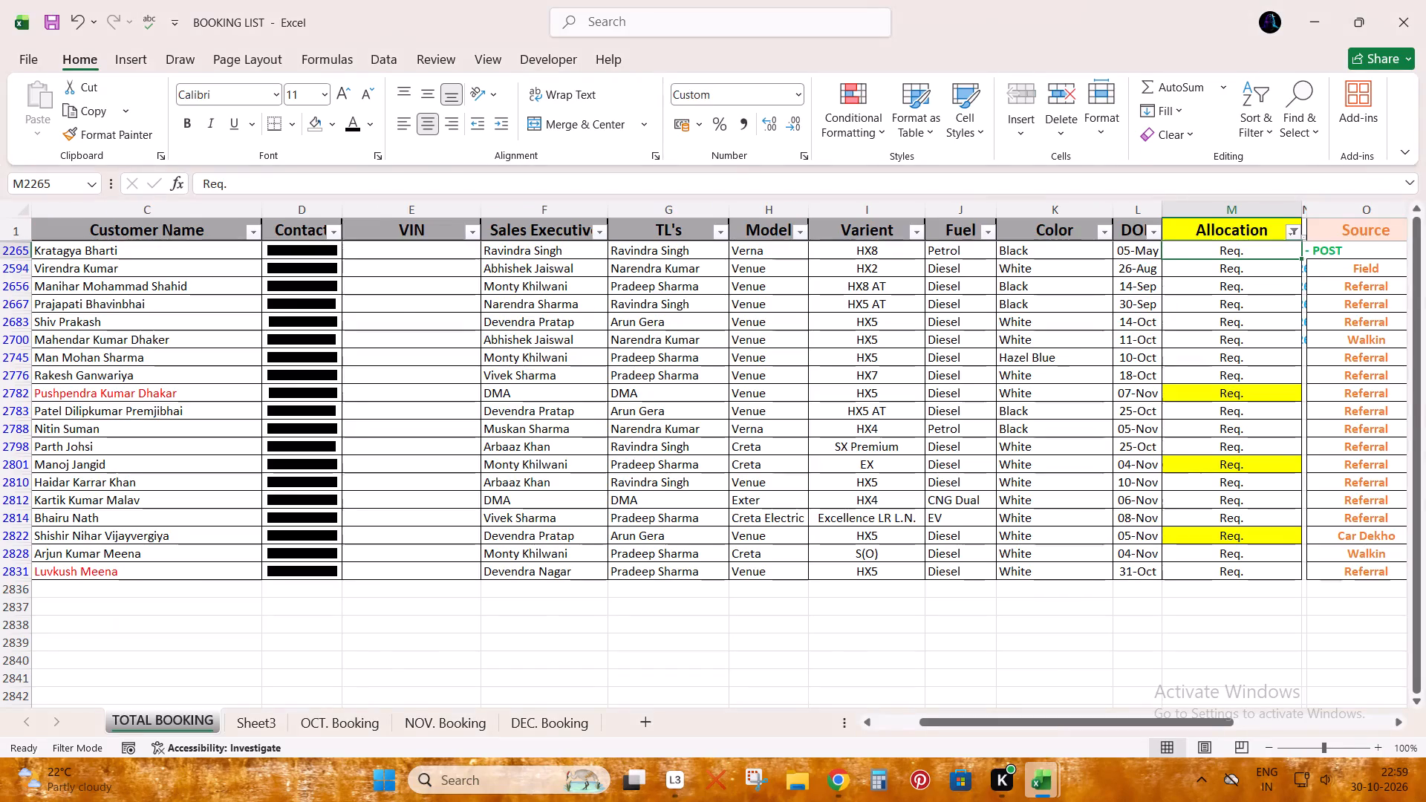
key(alt+Tab)
key(alt+Tab)
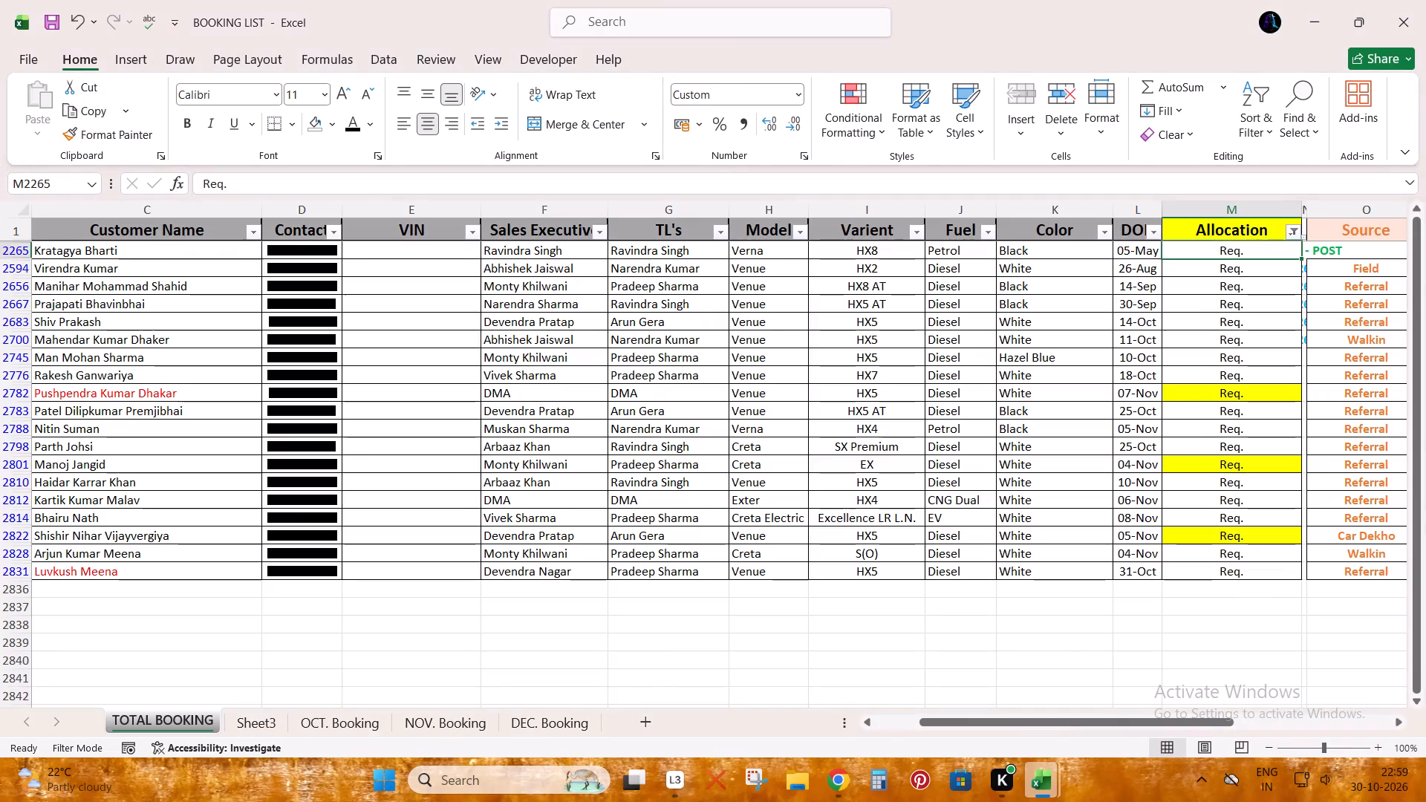
Search the OCT'26 ORDER sheet for the customer of the yellow-highlighted booking in row 2782, and select the matching order row.
click(186, 391)
key(ctrl+c)
key(alt+Tab)
key(Right)
key(ctrl+f)
key(ctrl+v)
key(Return)
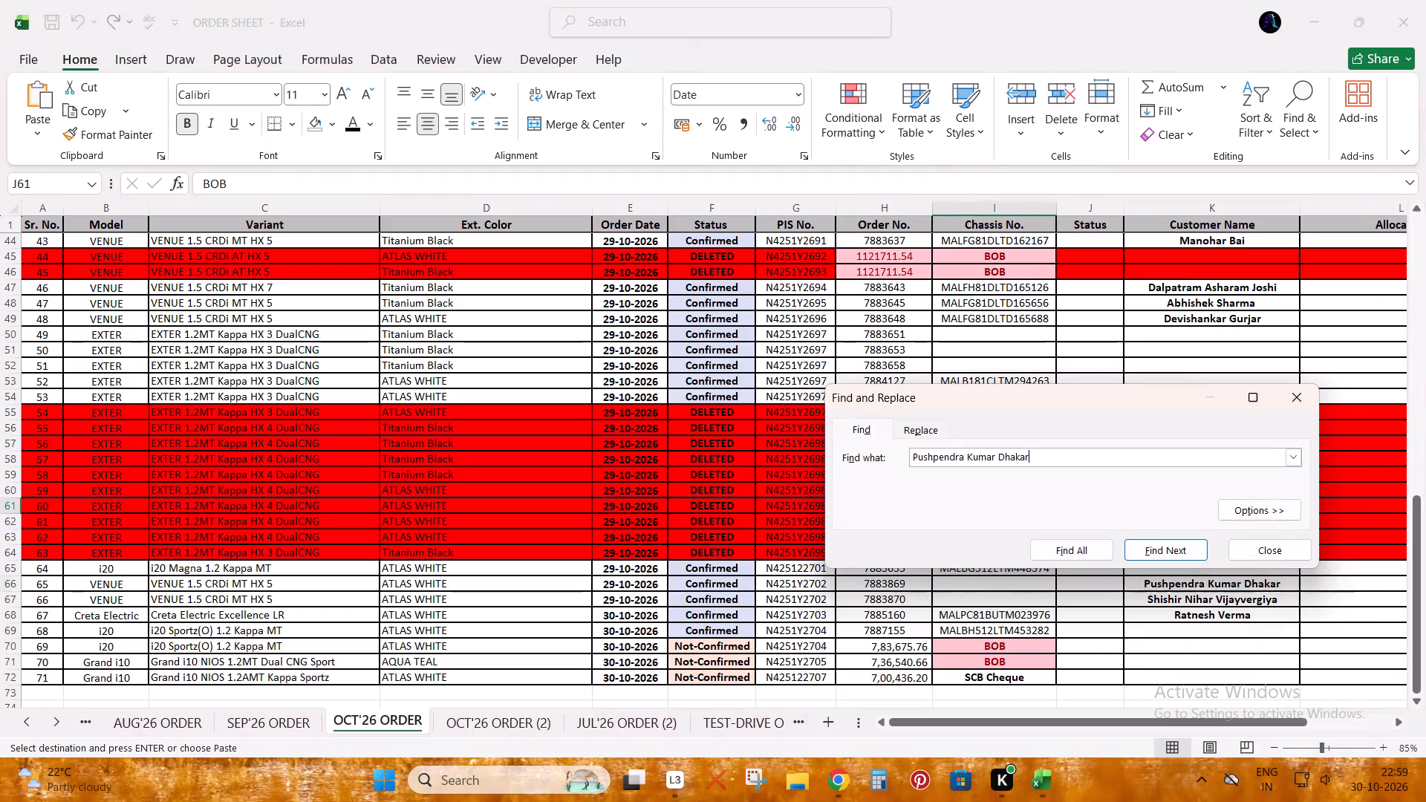
key(Return)
key(Return)
key(Return)
key(Escape)
key(shift+space)
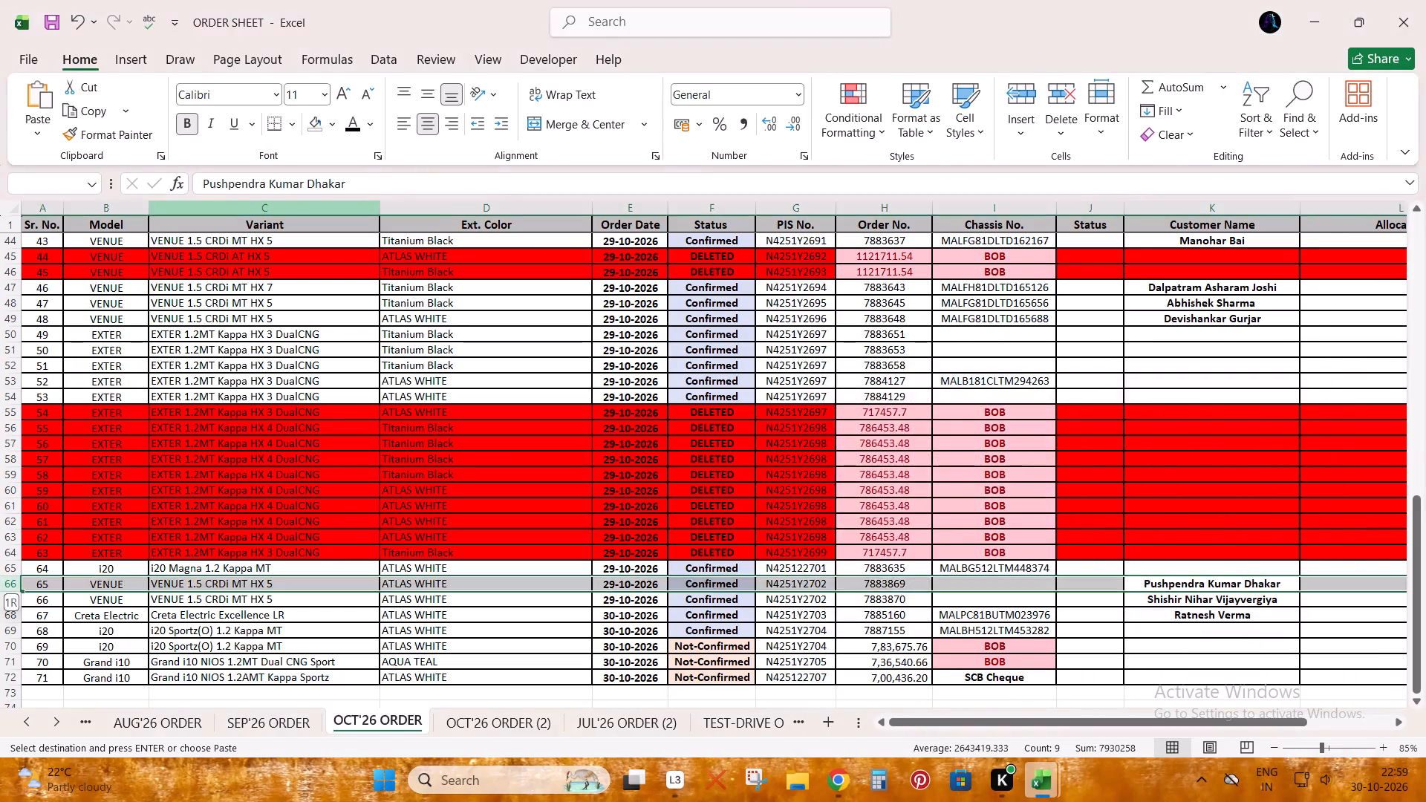
Look up the customer of the yellow-highlighted booking in row 2801 on the OCT'26 ORDER sheet.
key(alt+Tab)
key(Down)
key(Down)
key(Down)
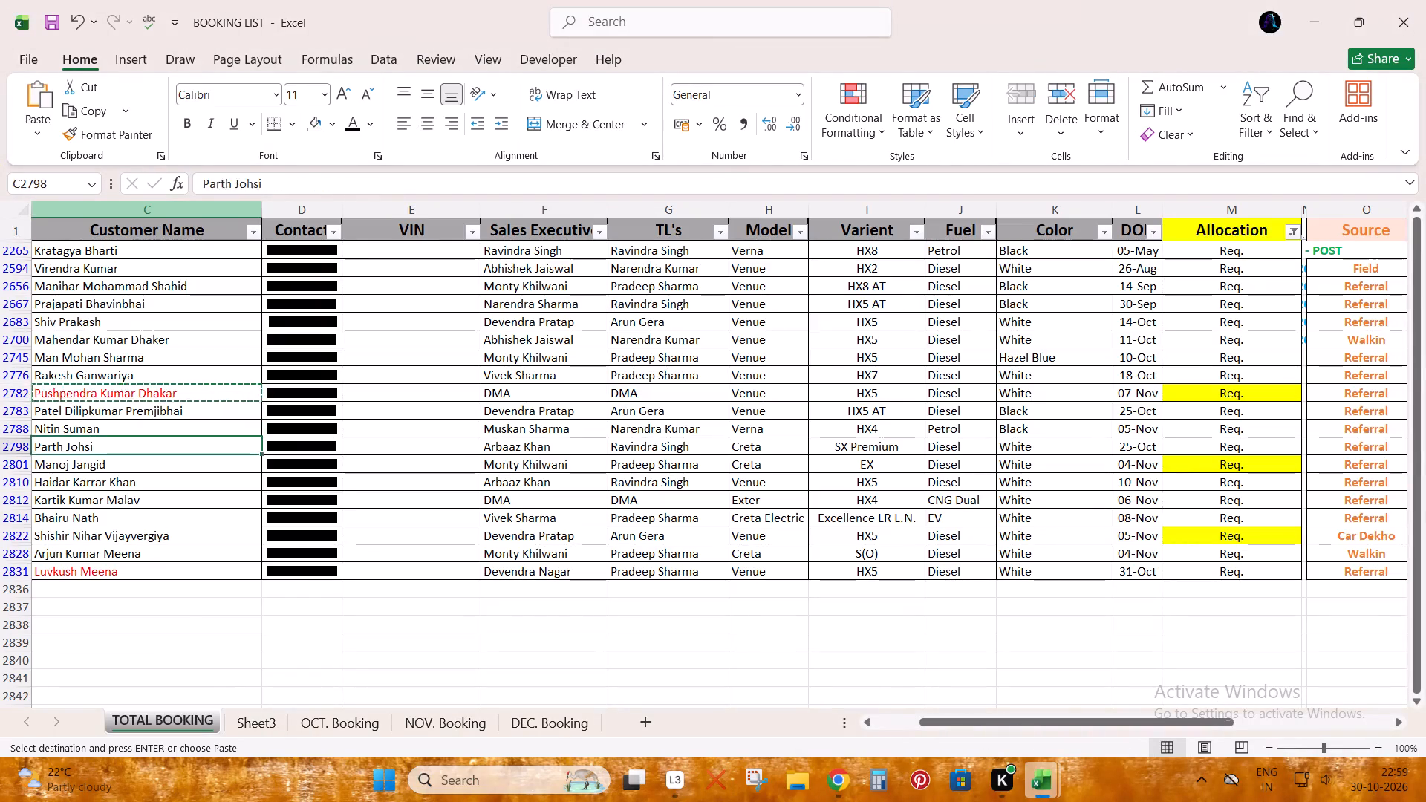
key(Down)
key(shift+space)
key(Right)
key(Left)
key(ctrl+c)
key(alt+Tab)
key(Right)
key(ctrl+f)
key(ctrl+v)
key(Return)
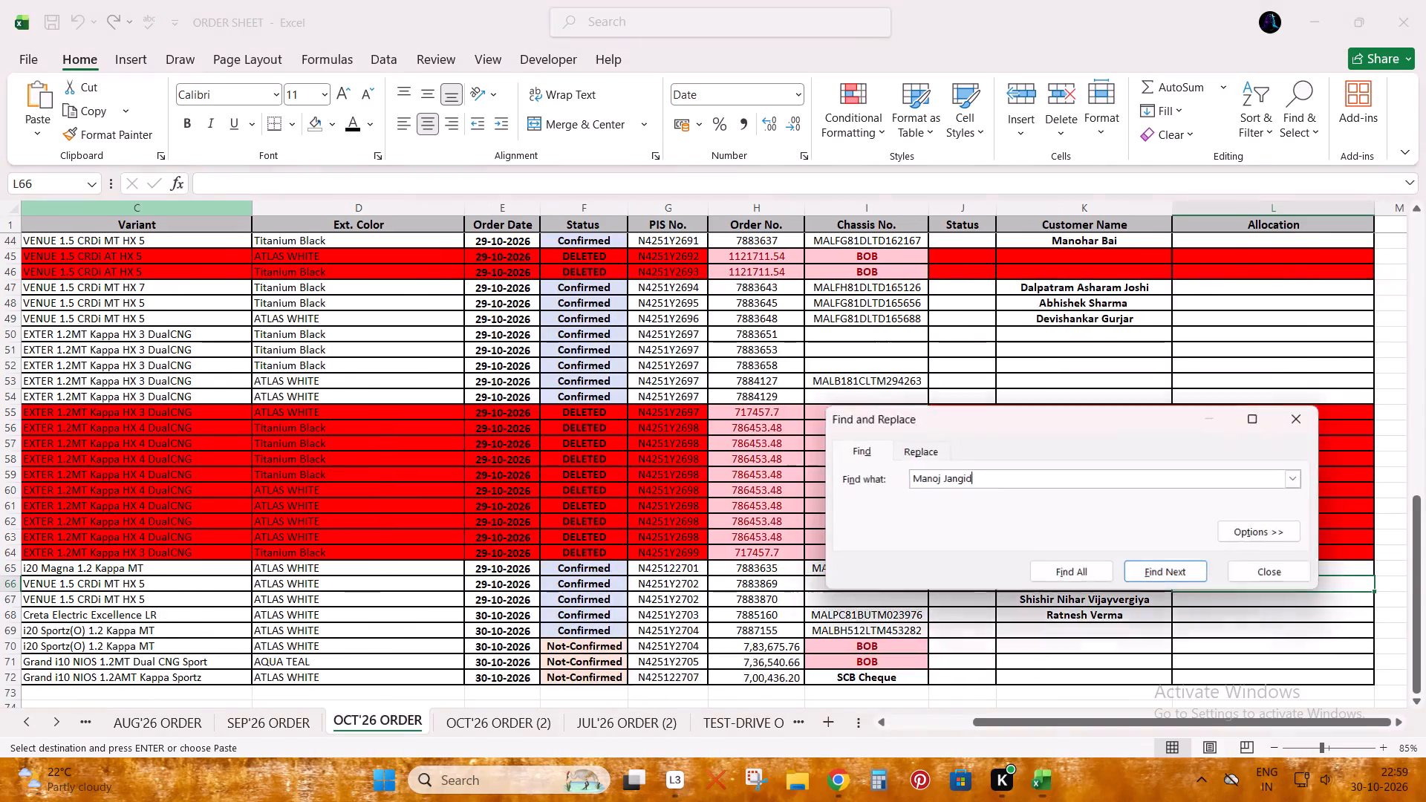
key(Escape)
key(shift+space)
Look up the customer of the yellow-highlighted booking in row 2822 on the OCT'26 ORDER sheet.
key(alt+Tab)
key(ctrl+Down)
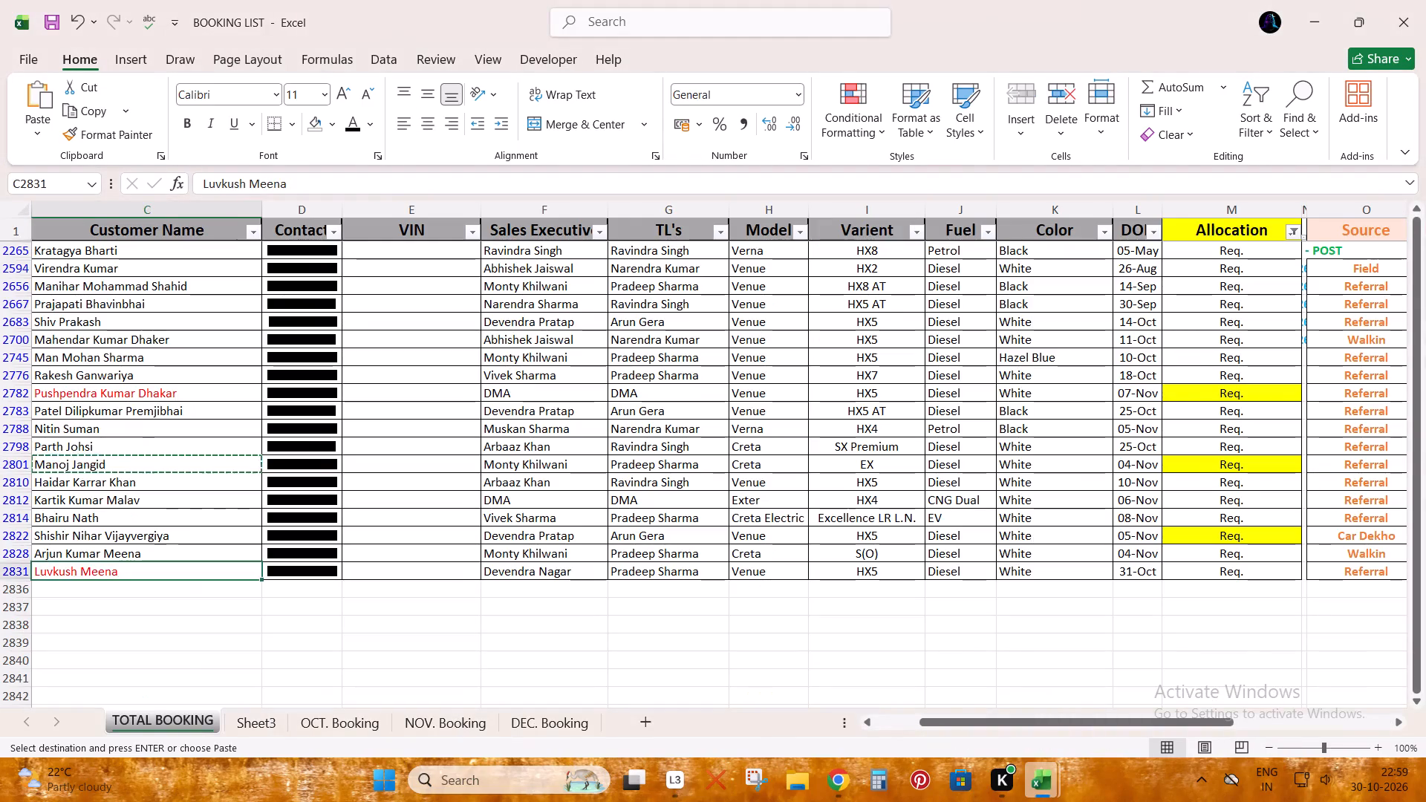
key(Up)
key(Up)
key(ctrl+c)
key(alt+Tab)
key(Right)
key(ctrl+f)
key(ctrl+v)
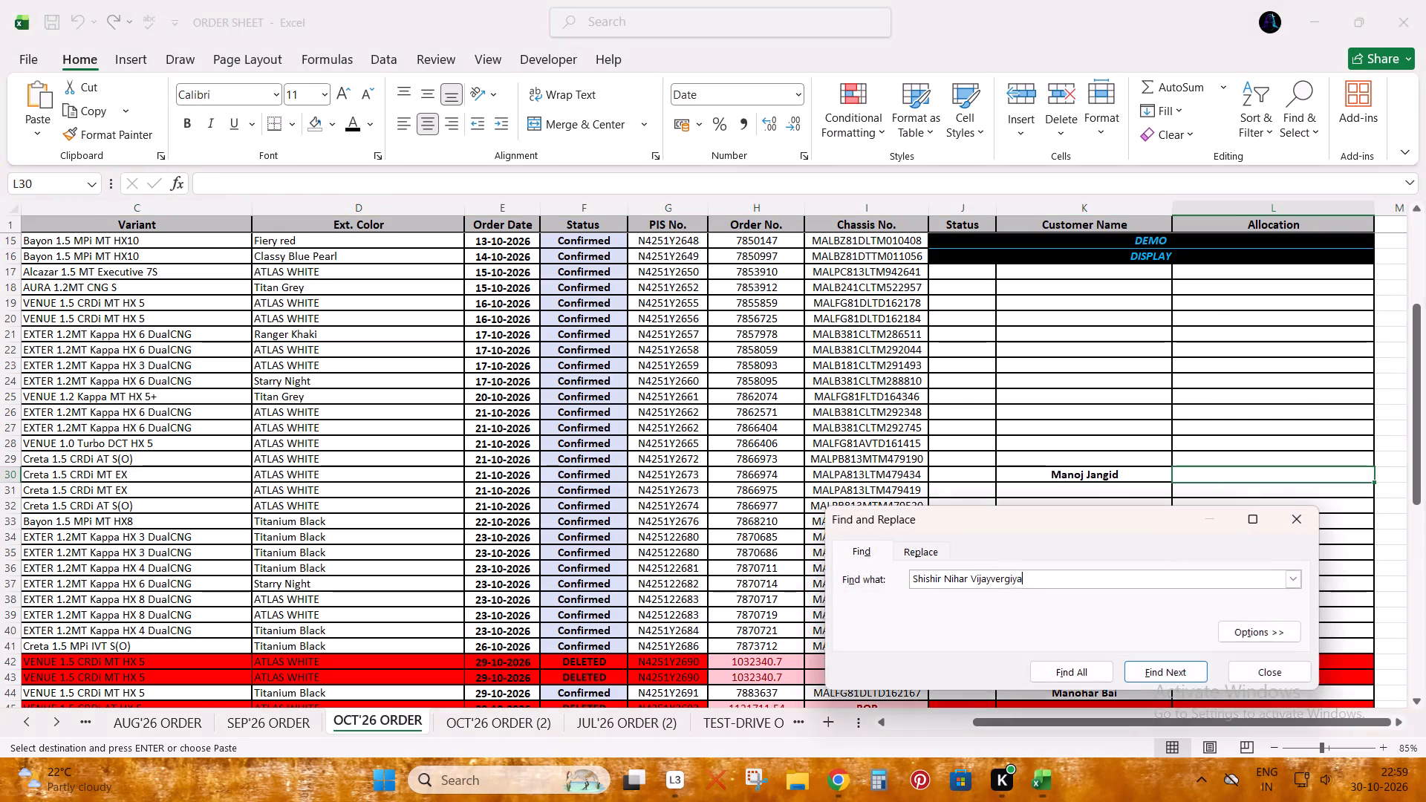
key(Return)
key(Escape)
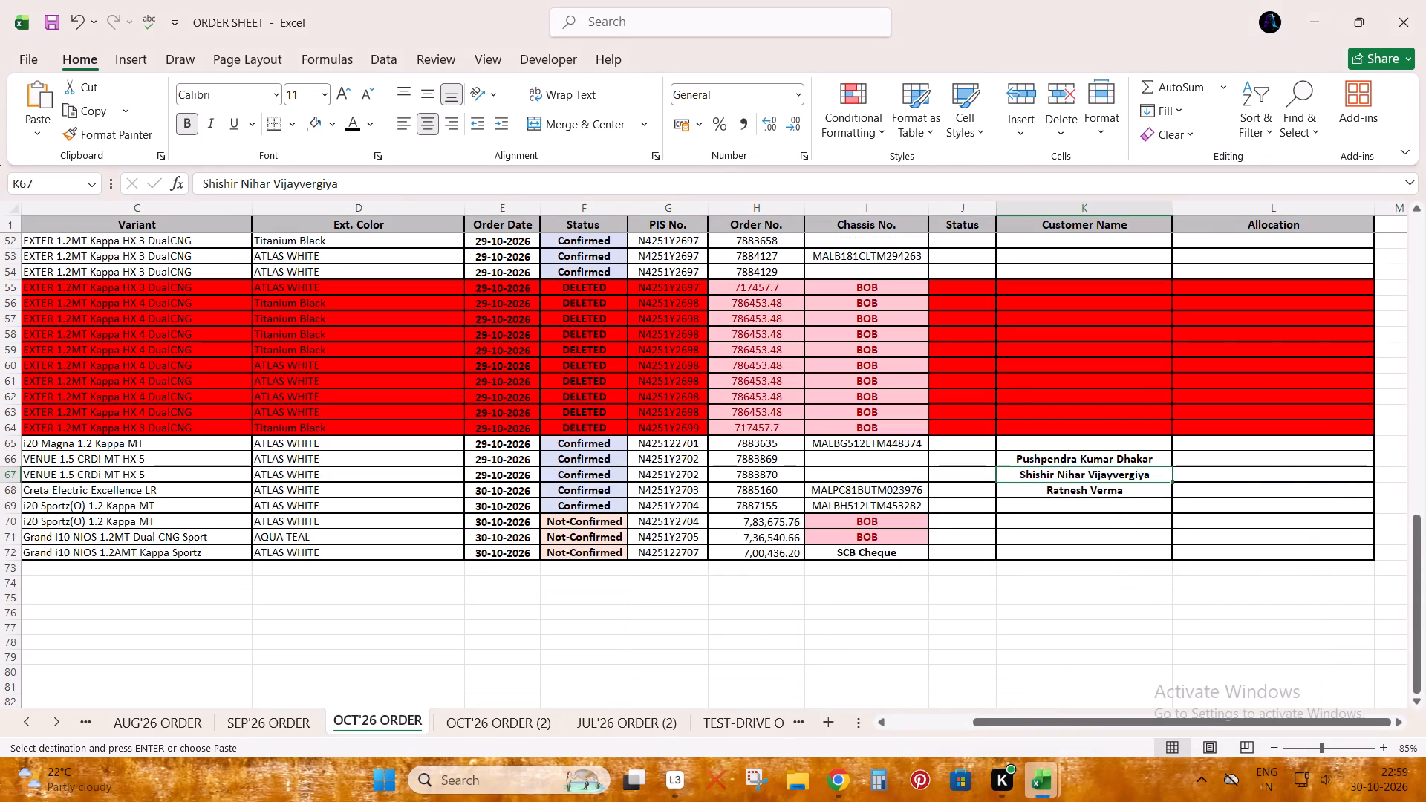
Clear the customer names from the OCT'26 ORDER rows 68, 49, 48, 47 and 44.
key(Down)
key(Delete)
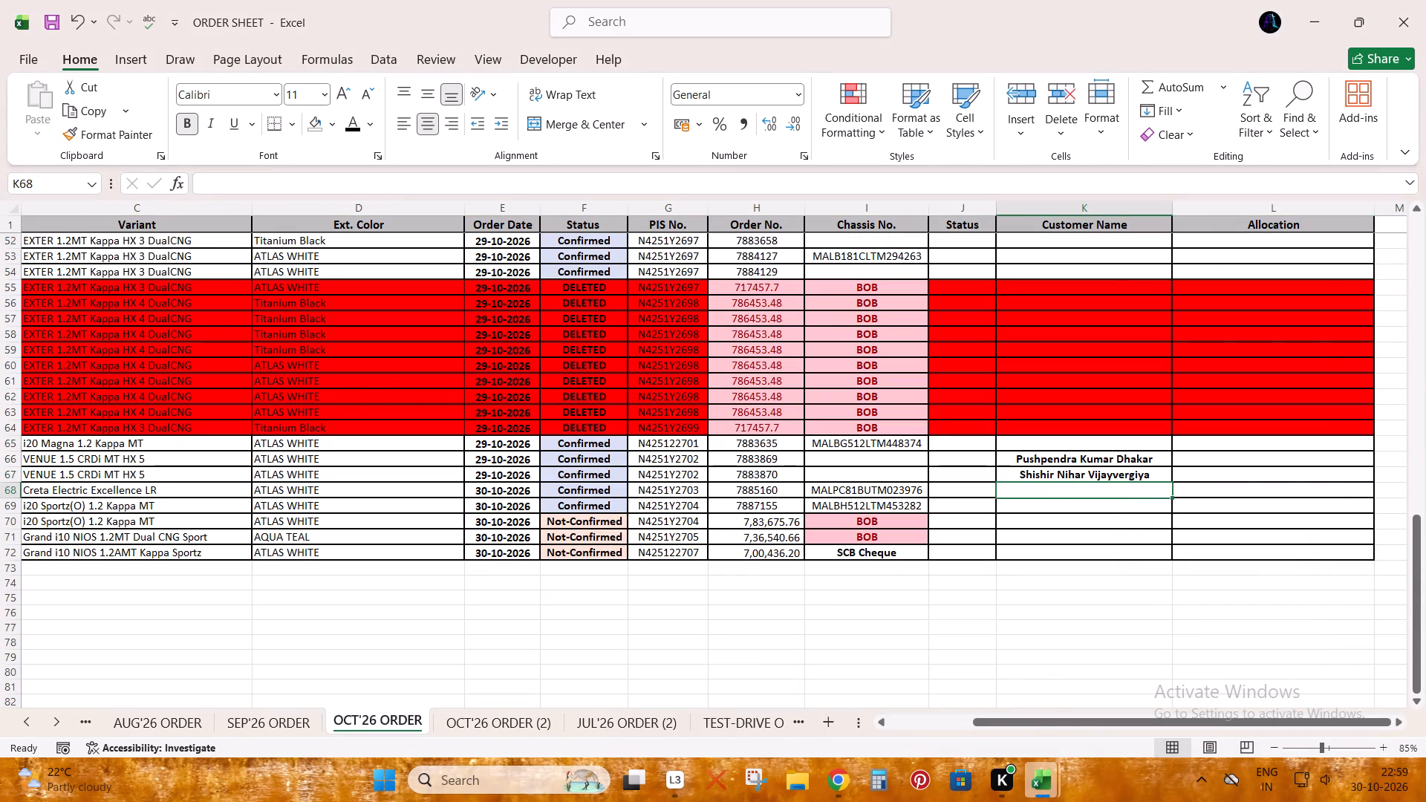
scroll(636, 413, up, 4)
click(1031, 386)
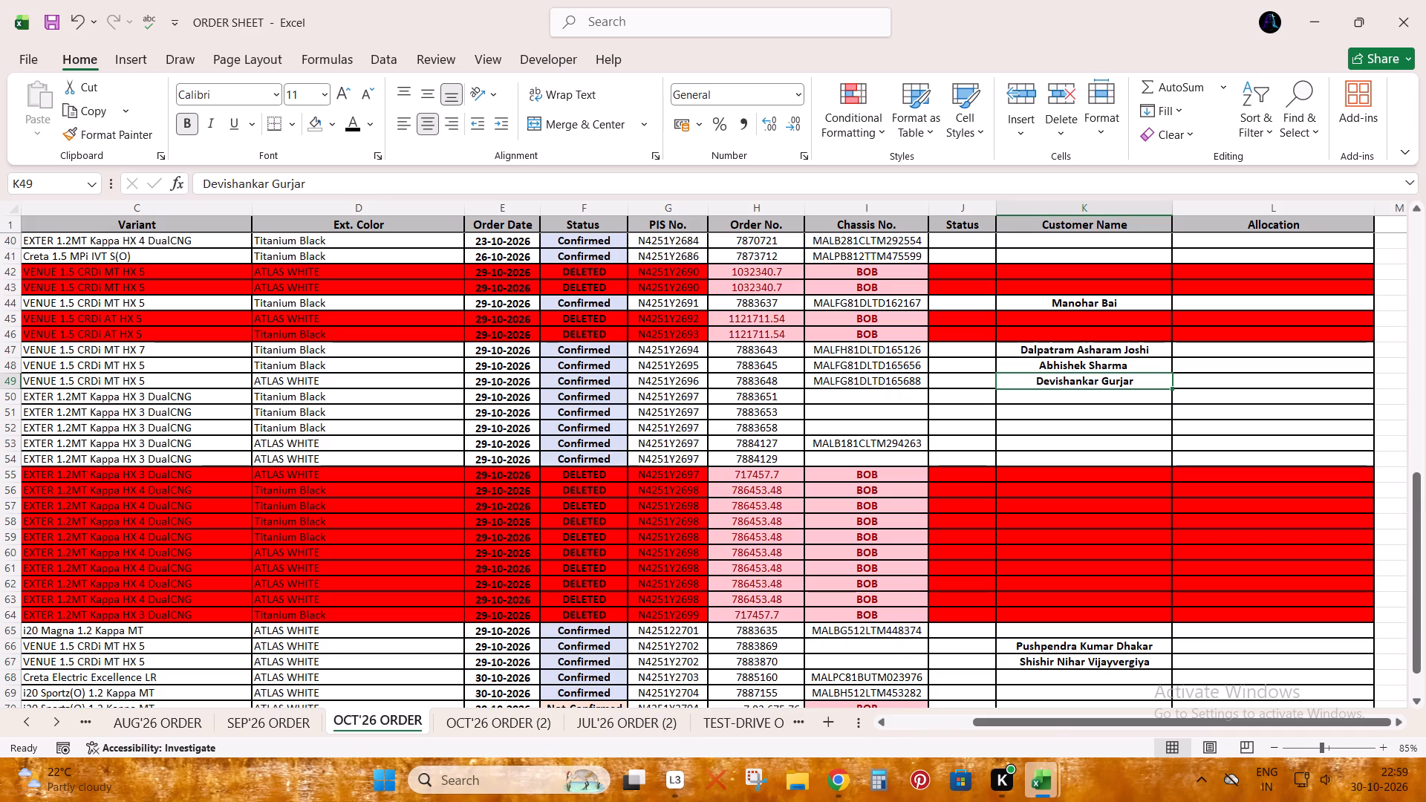
key(Delete)
key(Up)
key(Delete)
key(Up)
key(Delete)
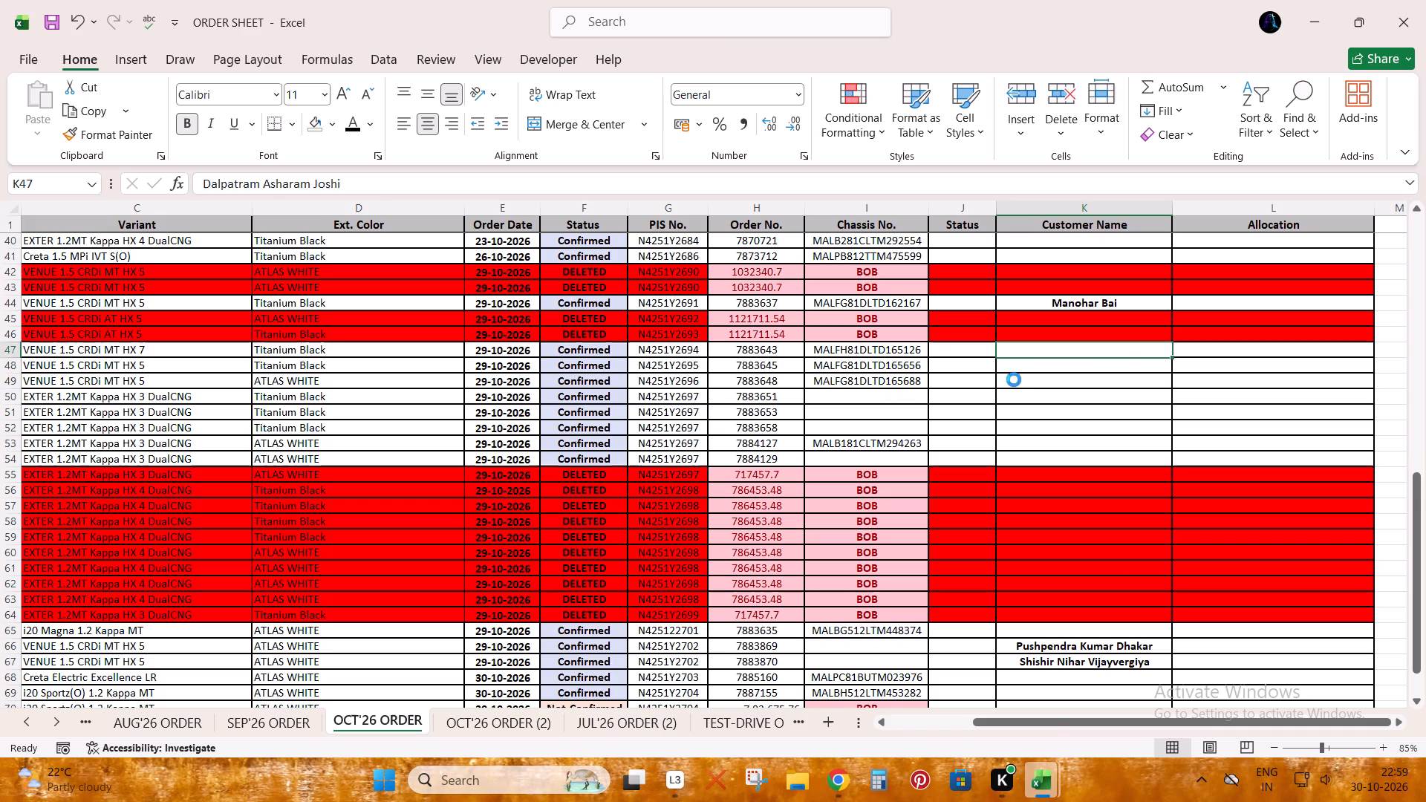
key(Up)
key(Up)
key(Up)
key(Delete)
Check the rest of the OCT'26 ORDER list for remaining customer names, from the first order to the last.
key(Up)
key(Up)
key(Up)
key(Up)
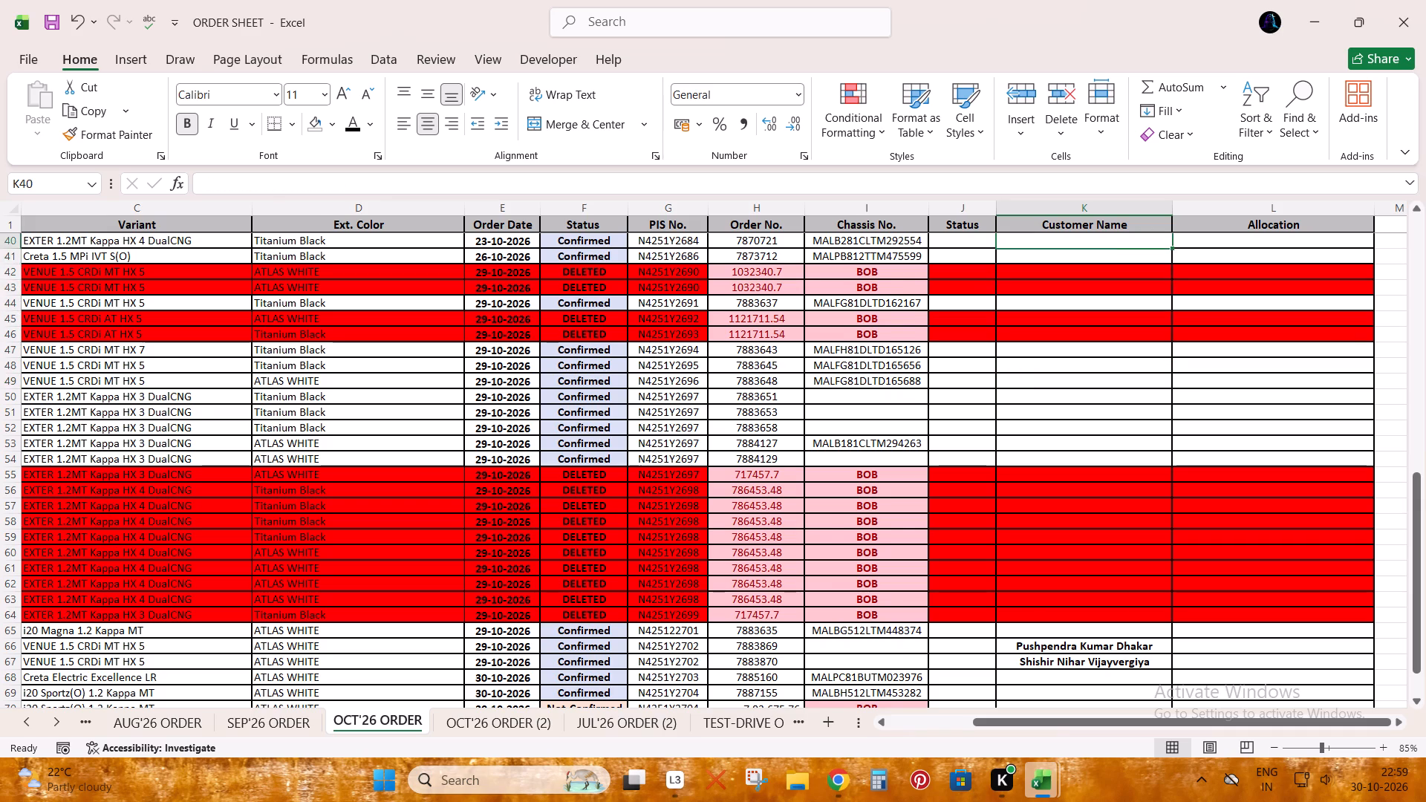
key(ctrl+Up)
key(Down)
key(Up)
key(ctrl+Up)
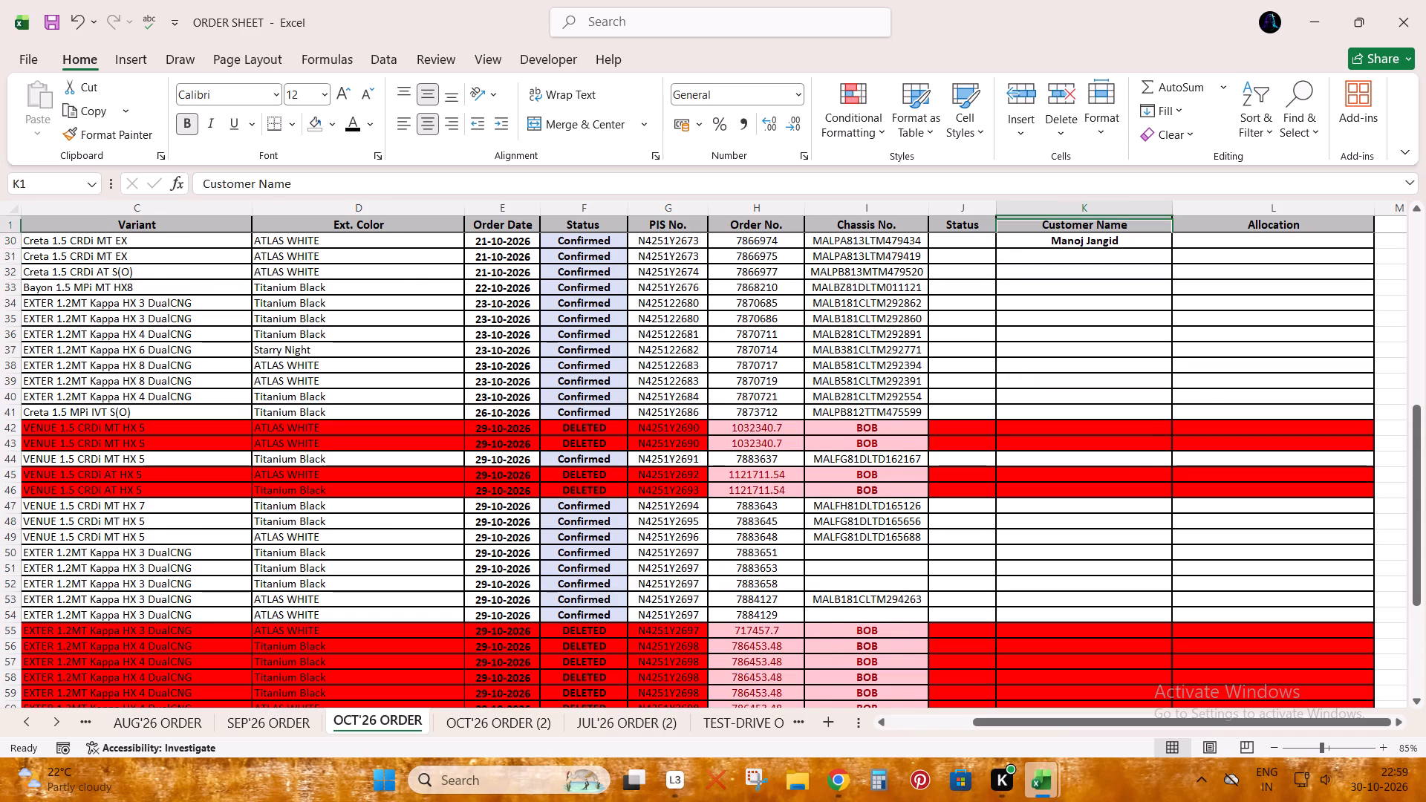
key(Down)
key(ctrl+Down)
key(Down)
key(Up)
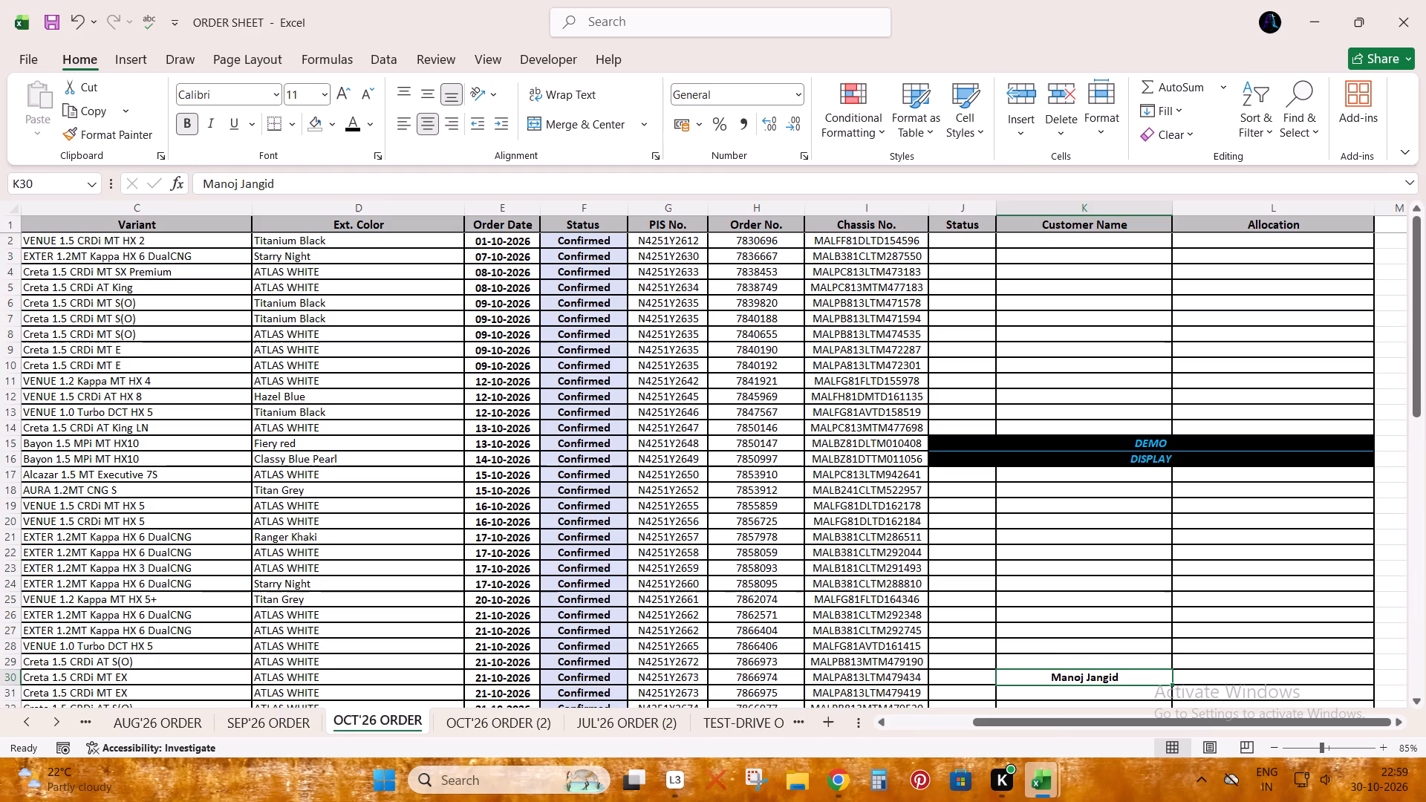
key(shift+space)
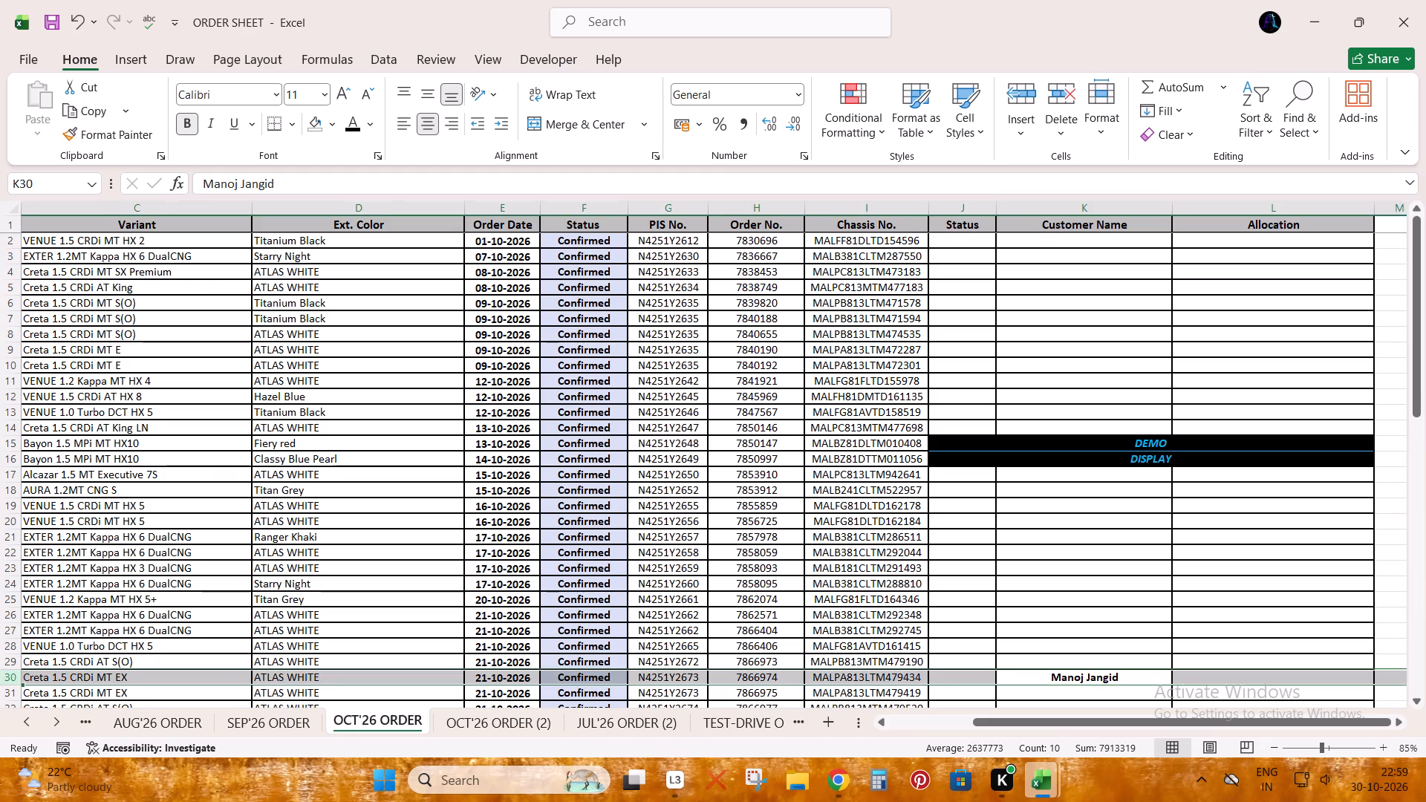
key(ctrl+Down)
key(ctrl+Down)
key(ctrl+Down)
key(ctrl+Left)
key(ctrl+Up)
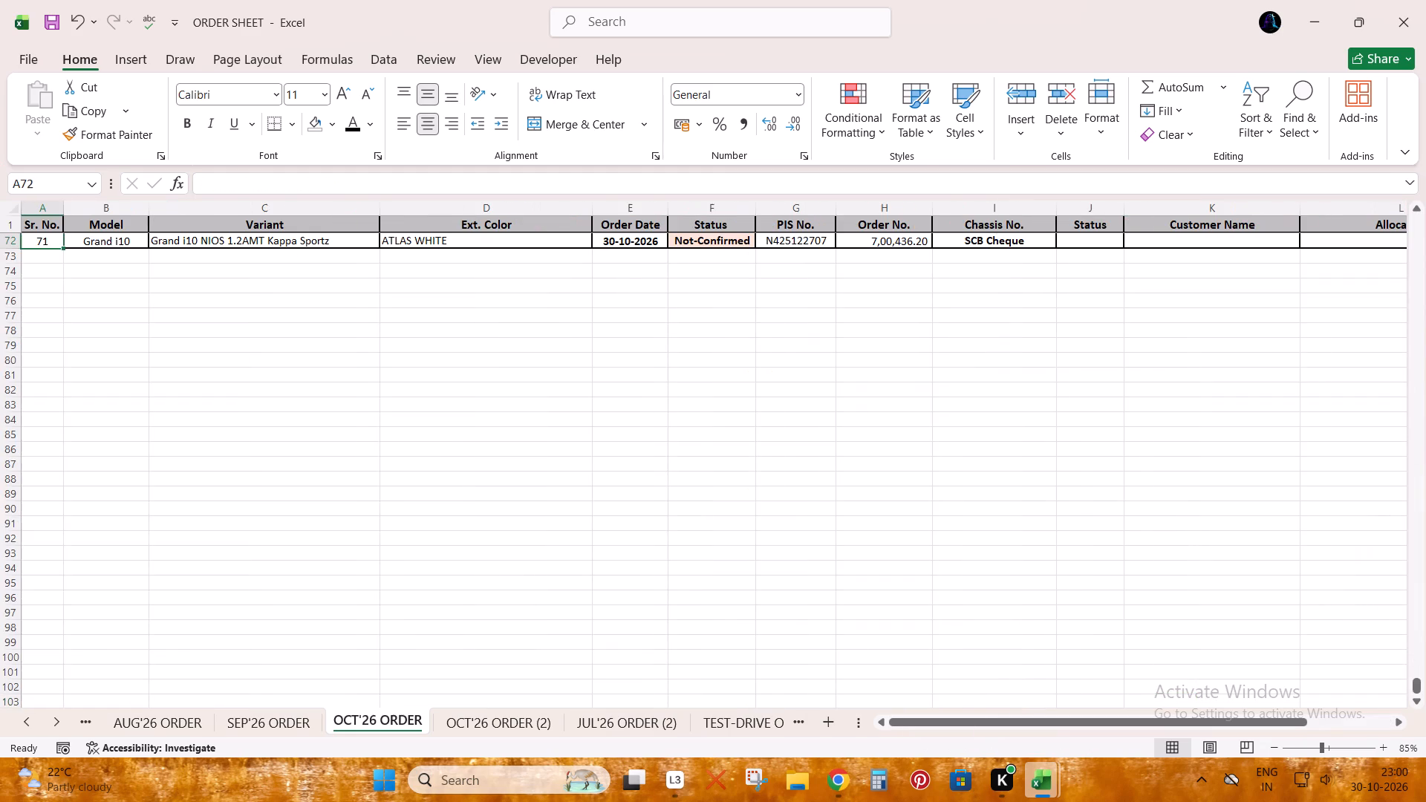
key(ctrl+Up)
key(Down)
key(ctrl+Down)
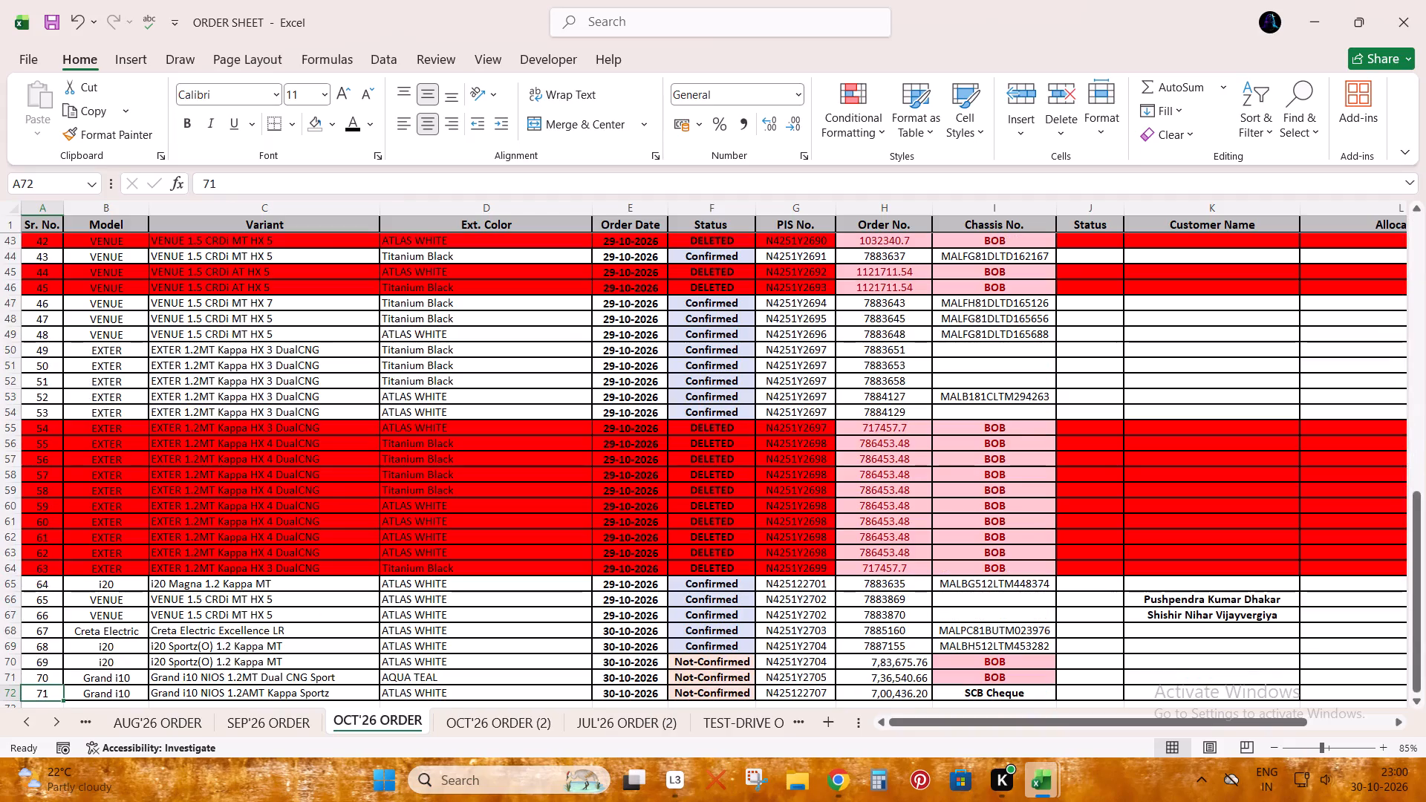
scroll(837, 477, down, 2)
Save the ORDER SHEET workbook.
key(ctrl+s)
Return to BOOKING LIST and examine the full set of filtered Req. entries in the Allocation column.
key(alt+Tab)
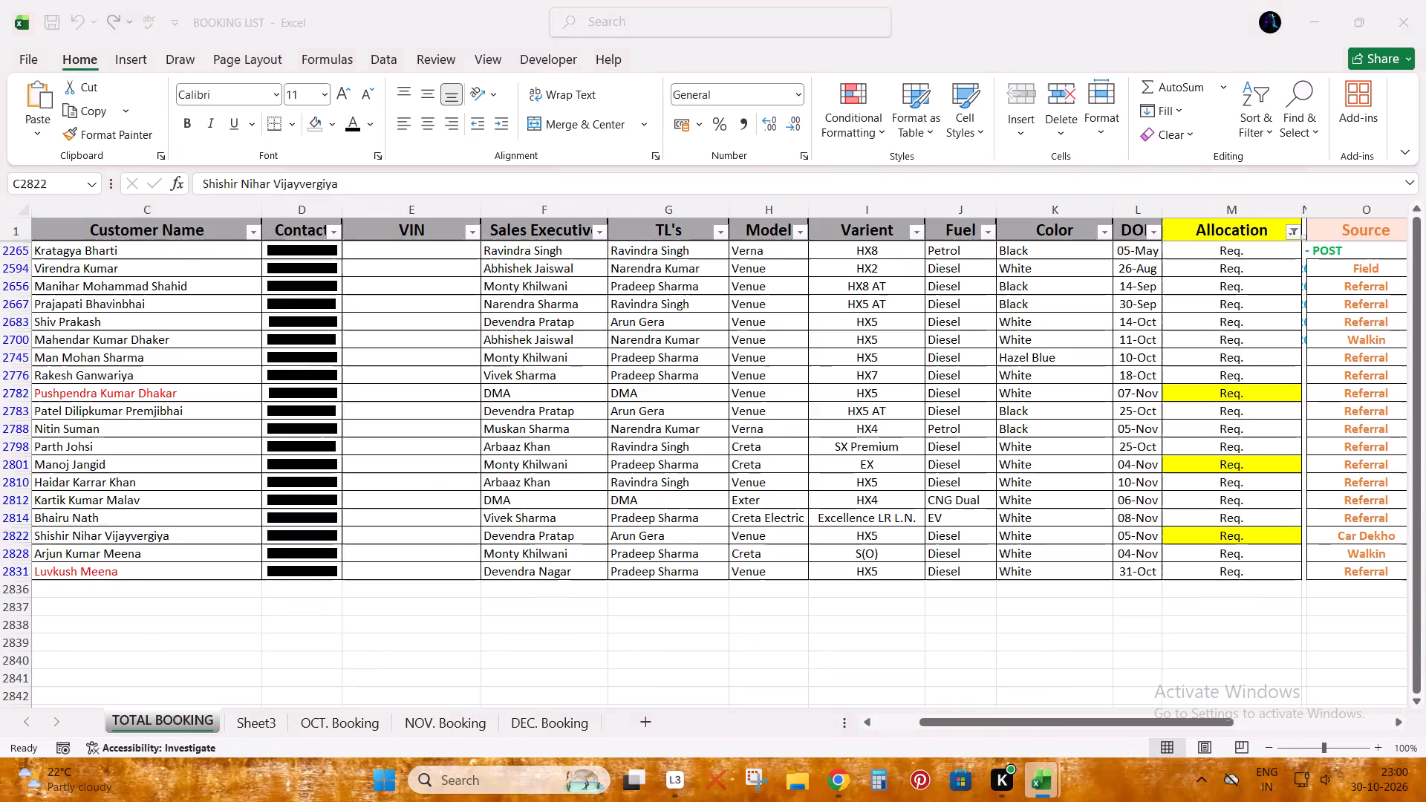
key(ctrl+Up)
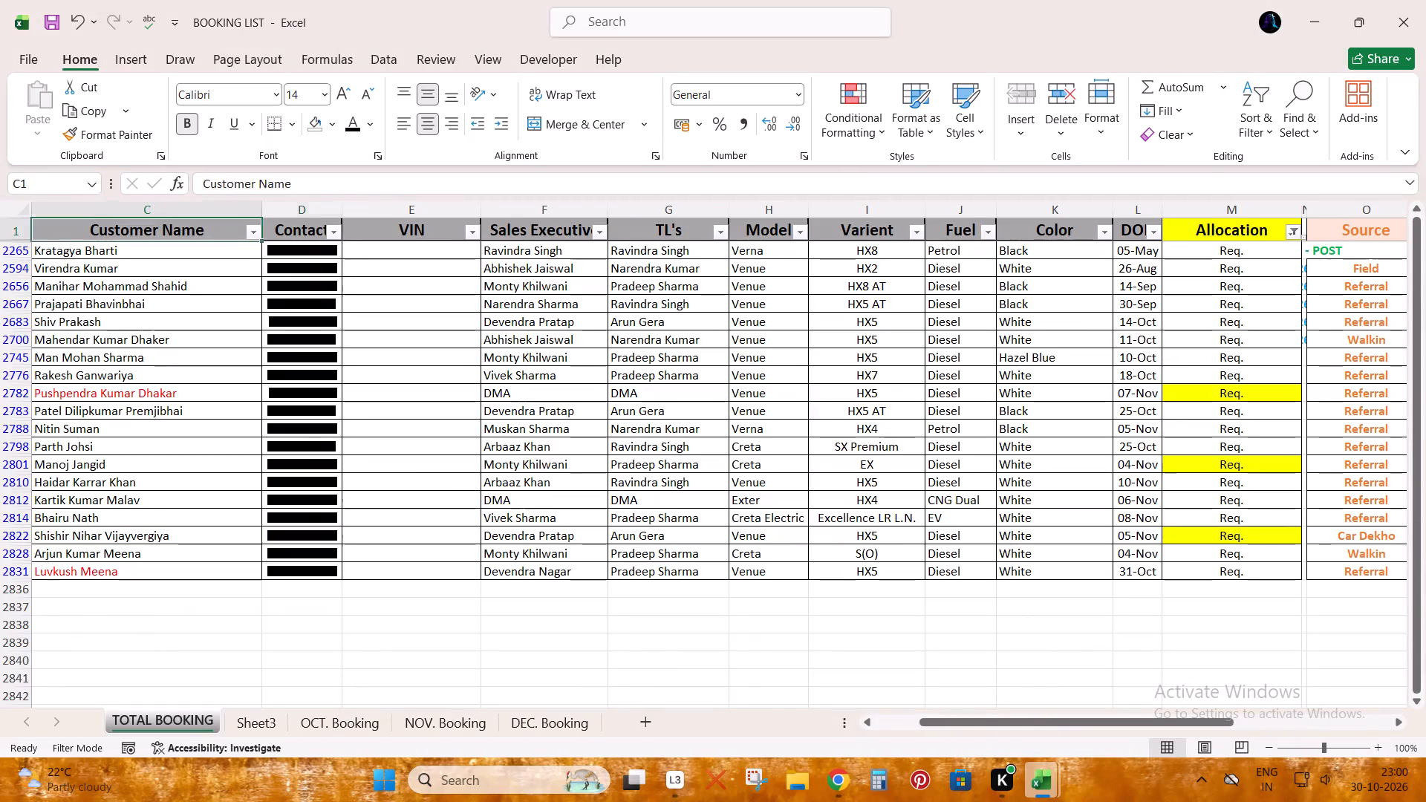
key(Right)
key(Down)
key(Right)
key(Up)
key(Right)
key(Right)
key(Right)
key(Right)
key(Right)
key(Right)
key(Right)
key(Right)
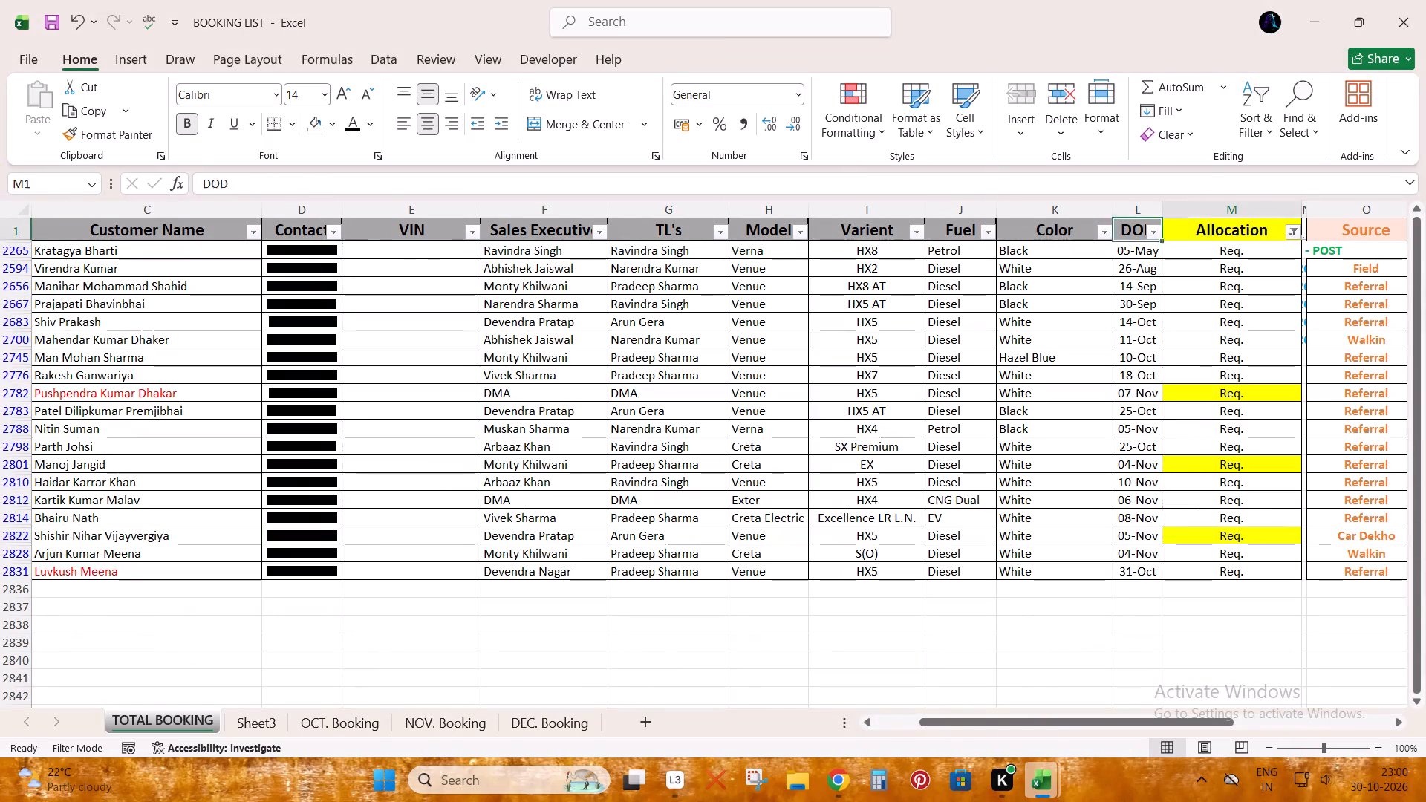
key(Down)
key(ctrl+shift+Down)
key(alt+Tab)
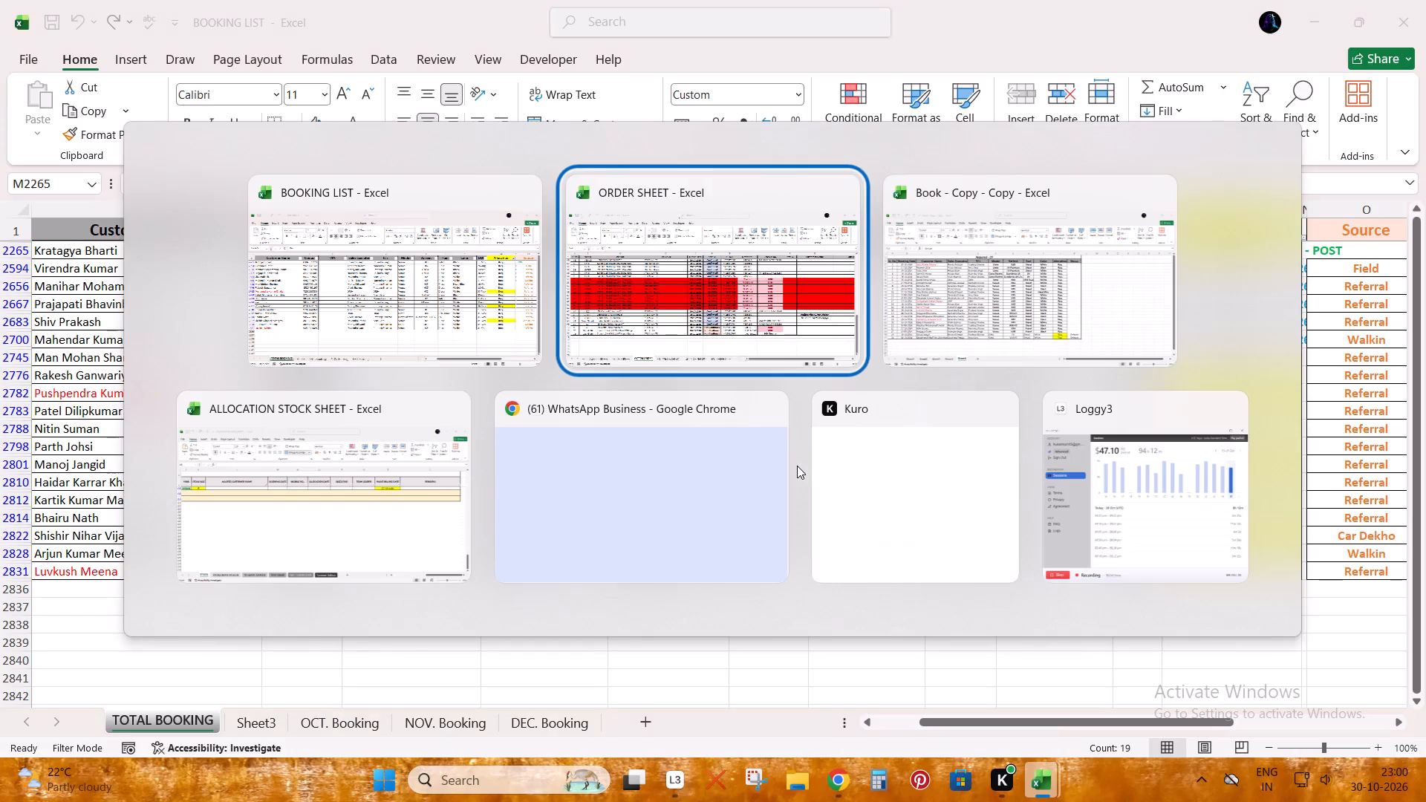
key(alt+Tab)
key(alt+Tab)
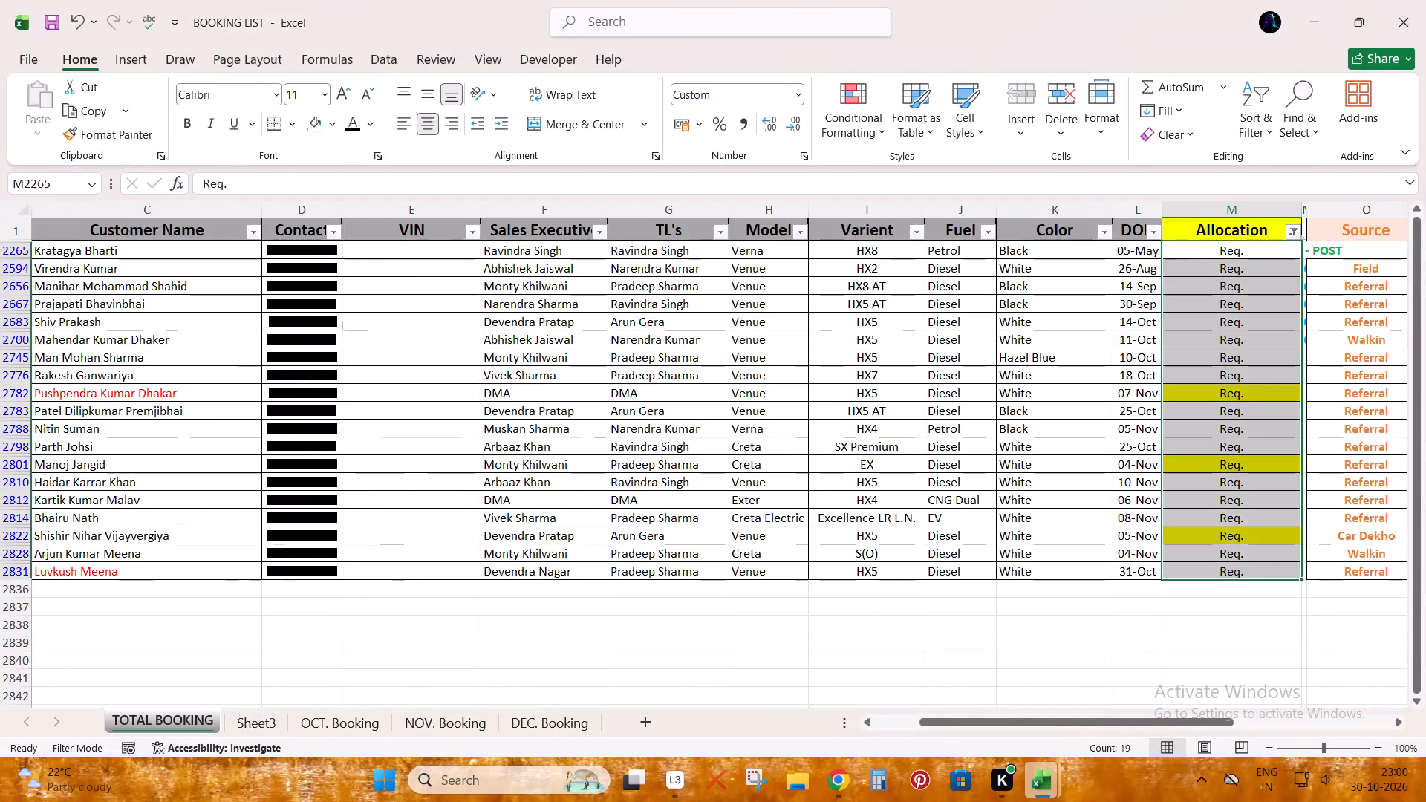
key(Up)
key(Down)
key(ctrl+shift+Down)
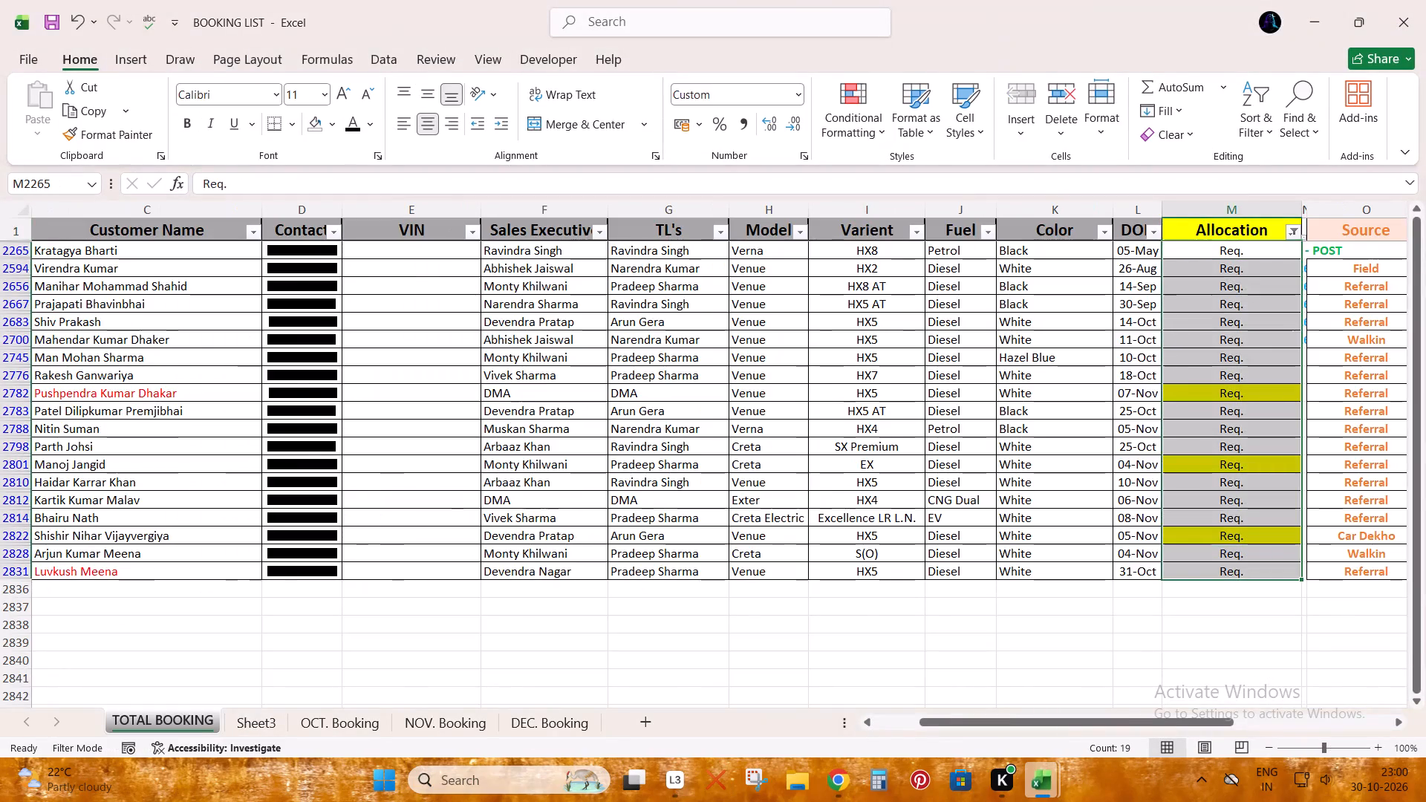
key(alt+Tab)
key(alt+Tab)
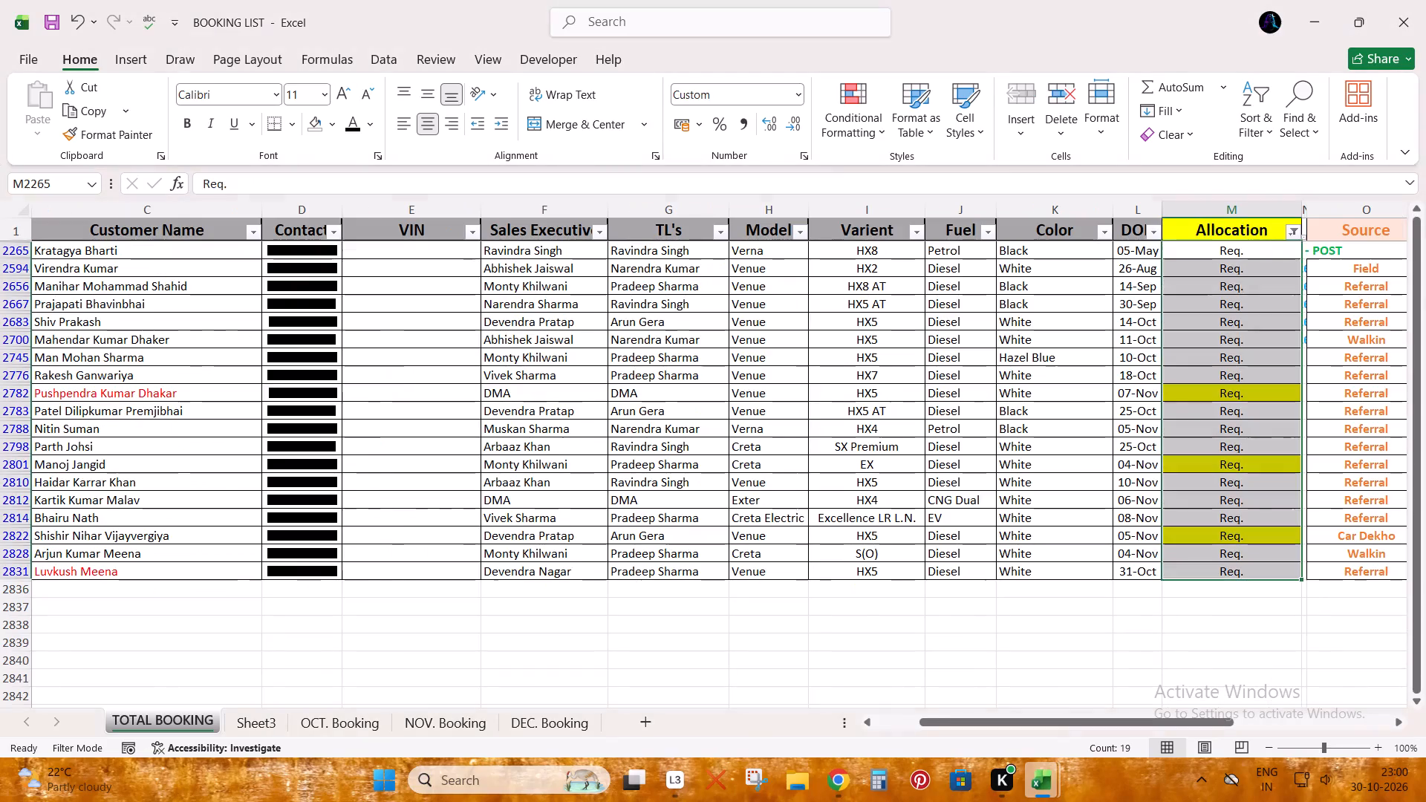
key(Up)
key(Down)
key(ctrl+shift+Down)
Copy the filtered Req. bookings, Sr. No. through Allocation, into Sheet4 of Book - Copy - Copy starting at A3, and save.
key(ctrl+Up)
key(ctrl+Left)
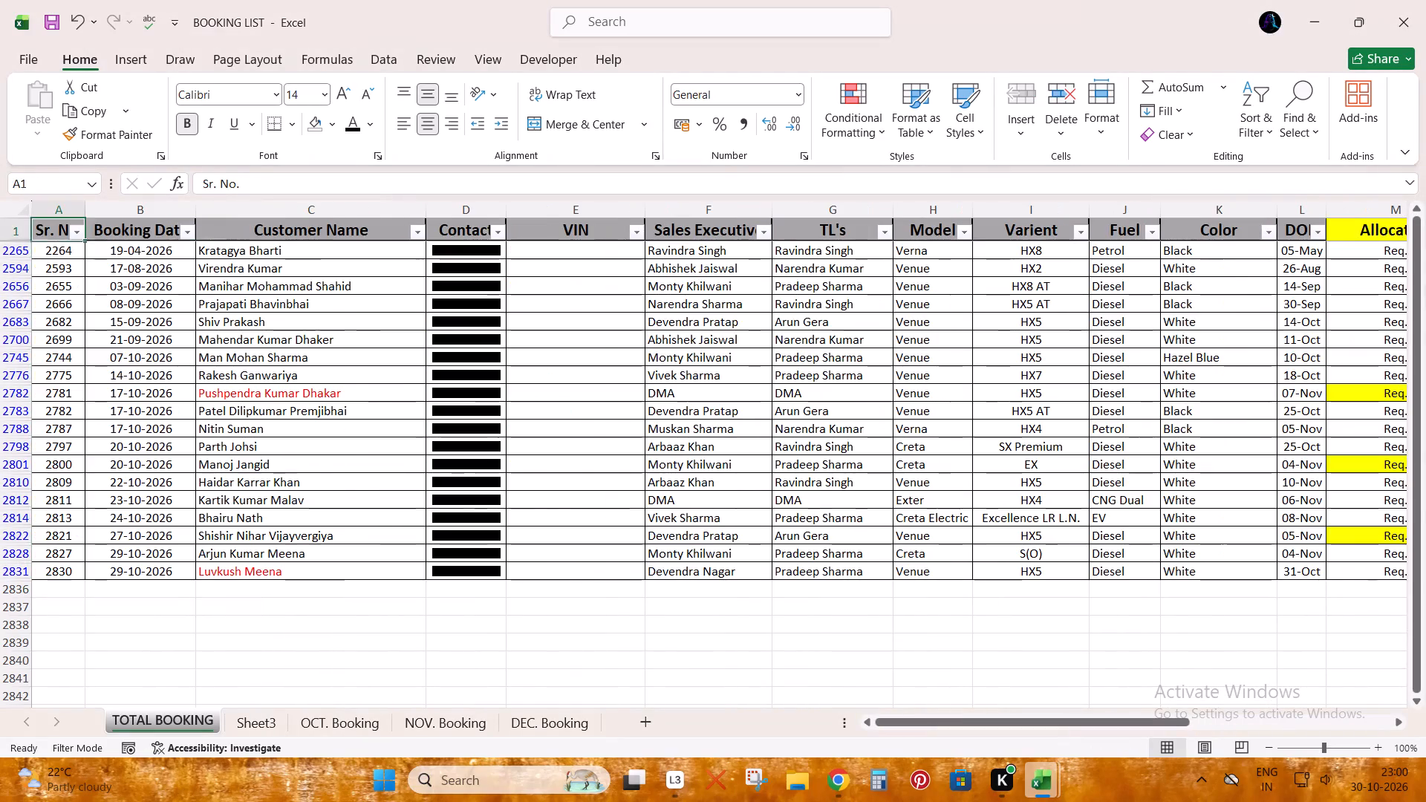
key(Down)
key(Up)
key(Down)
key(ctrl+shift+Right)
key(ctrl+shift+Right)
key(ctrl+shift+Right)
key(shift+Left)
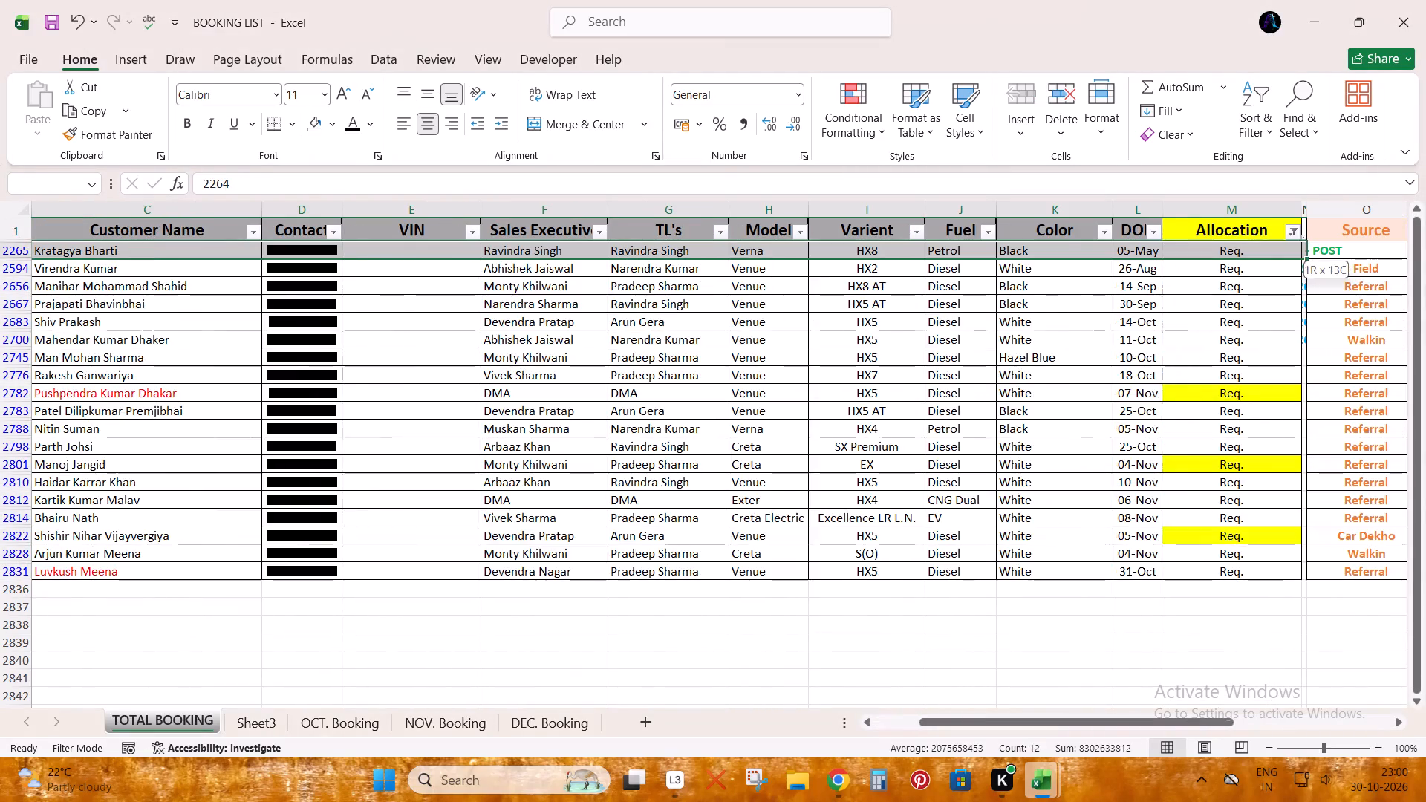
key(ctrl+shift+Down)
key(shift+Down)
key(shift+Up)
key(ctrl+c)
key(alt+Tab)
key(ctrl+Up)
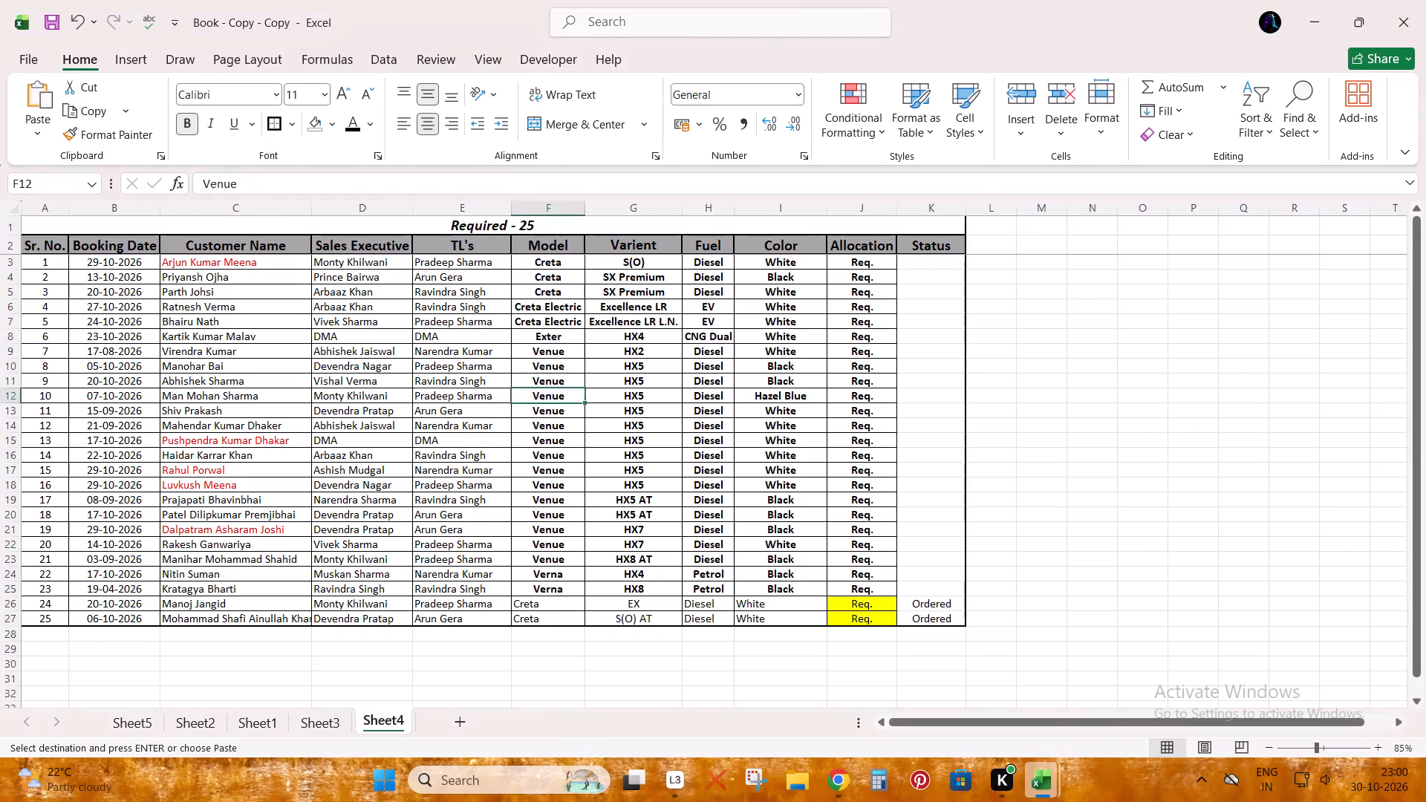
key(ctrl+Left)
key(Down)
key(ctrl+v)
key(ctrl+Down)
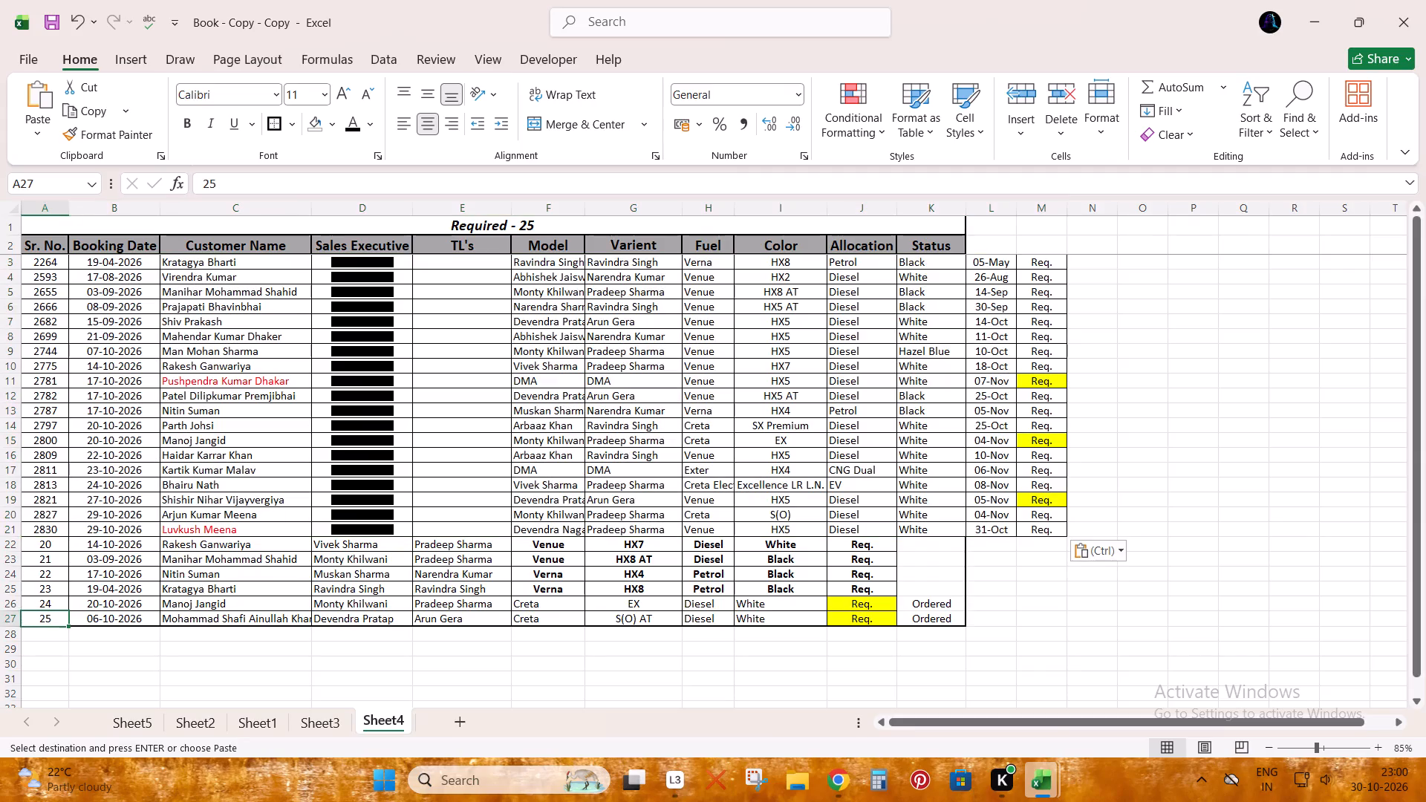
key(ctrl+s)
Delete the leftover old rows 22 to 27 beneath the pasted bookings in Sheet4.
key(Right)
key(Up)
key(Right)
key(Up)
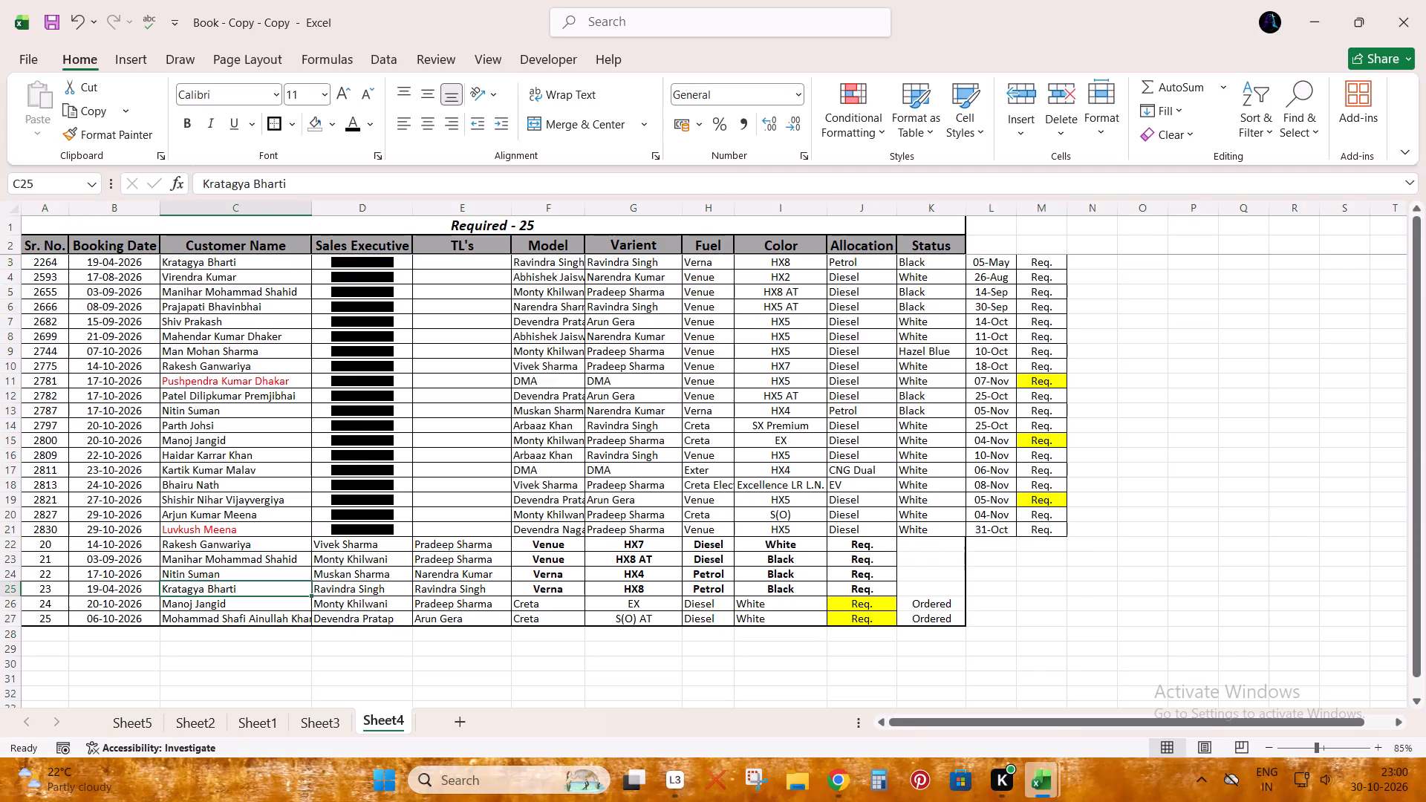
key(Up)
key(Up)
key(Up)
key(shift+space)
key(ctrl+shift+Down)
key(ctrl+minus)
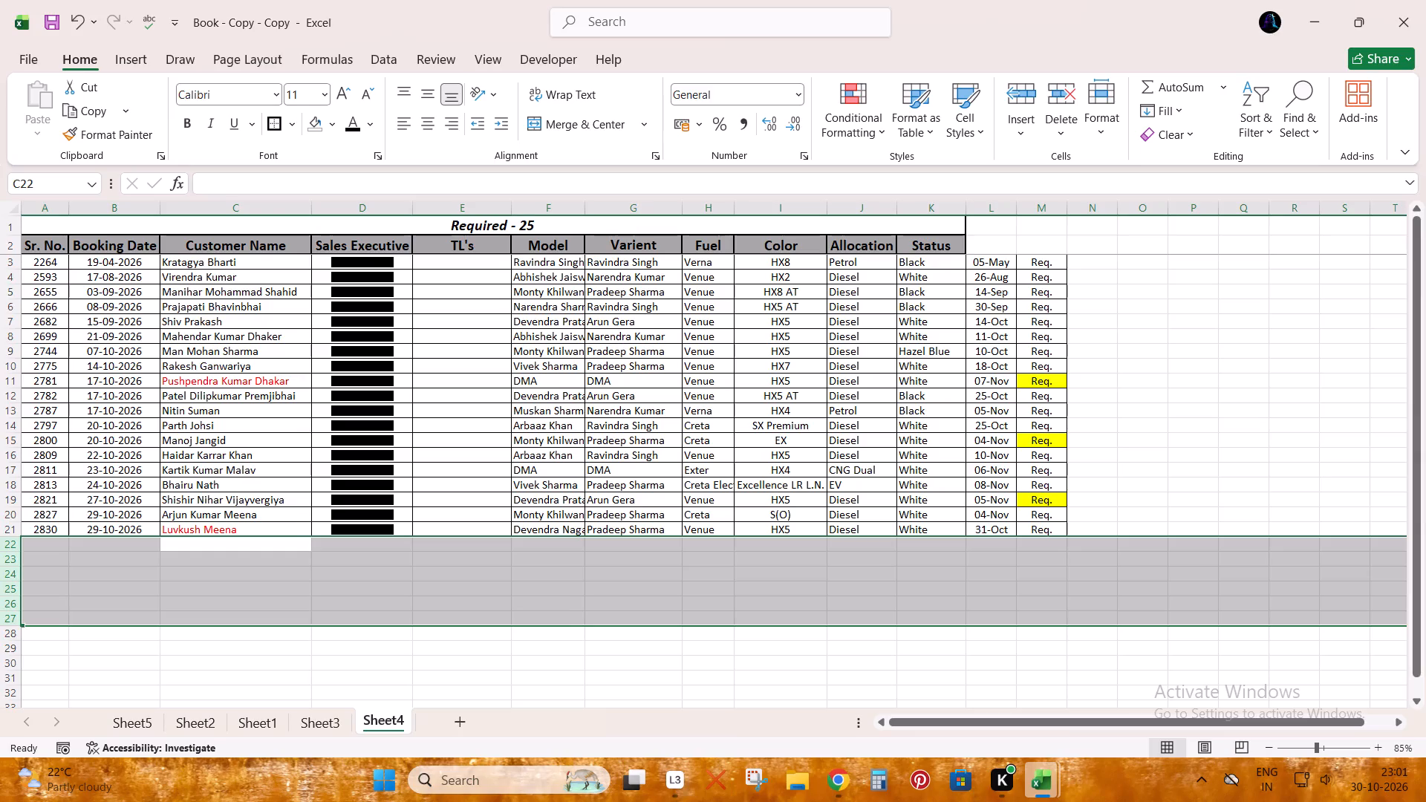
Delete the pasted cells D3:E21, shifting the remaining booking data left to line up with the Sales Executive and TL's headers.
key(Right)
key(Up)
key(ctrl+Up)
key(Down)
key(Up)
key(Down)
key(shift+Right)
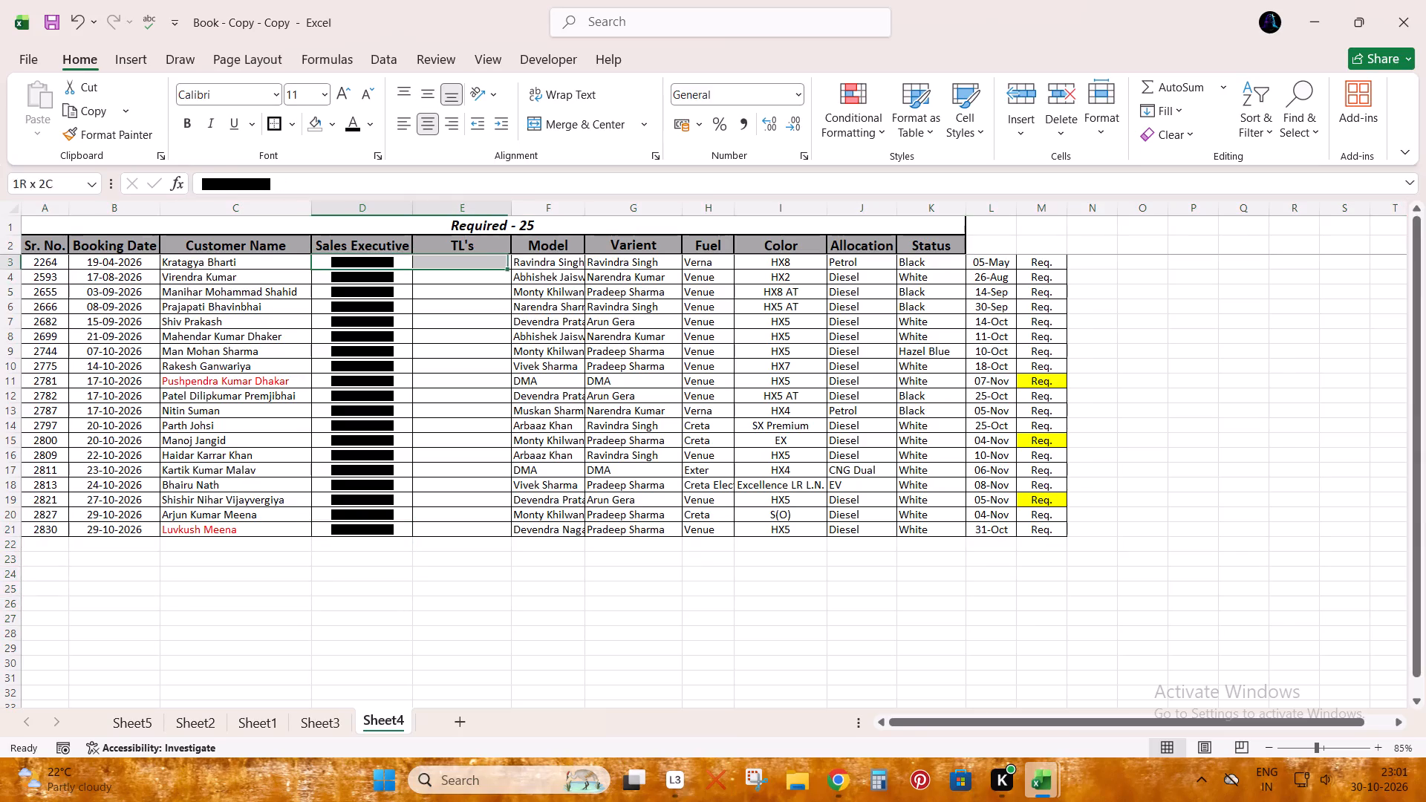
key(ctrl+shift+Down)
key(ctrl+minus)
key(Return)
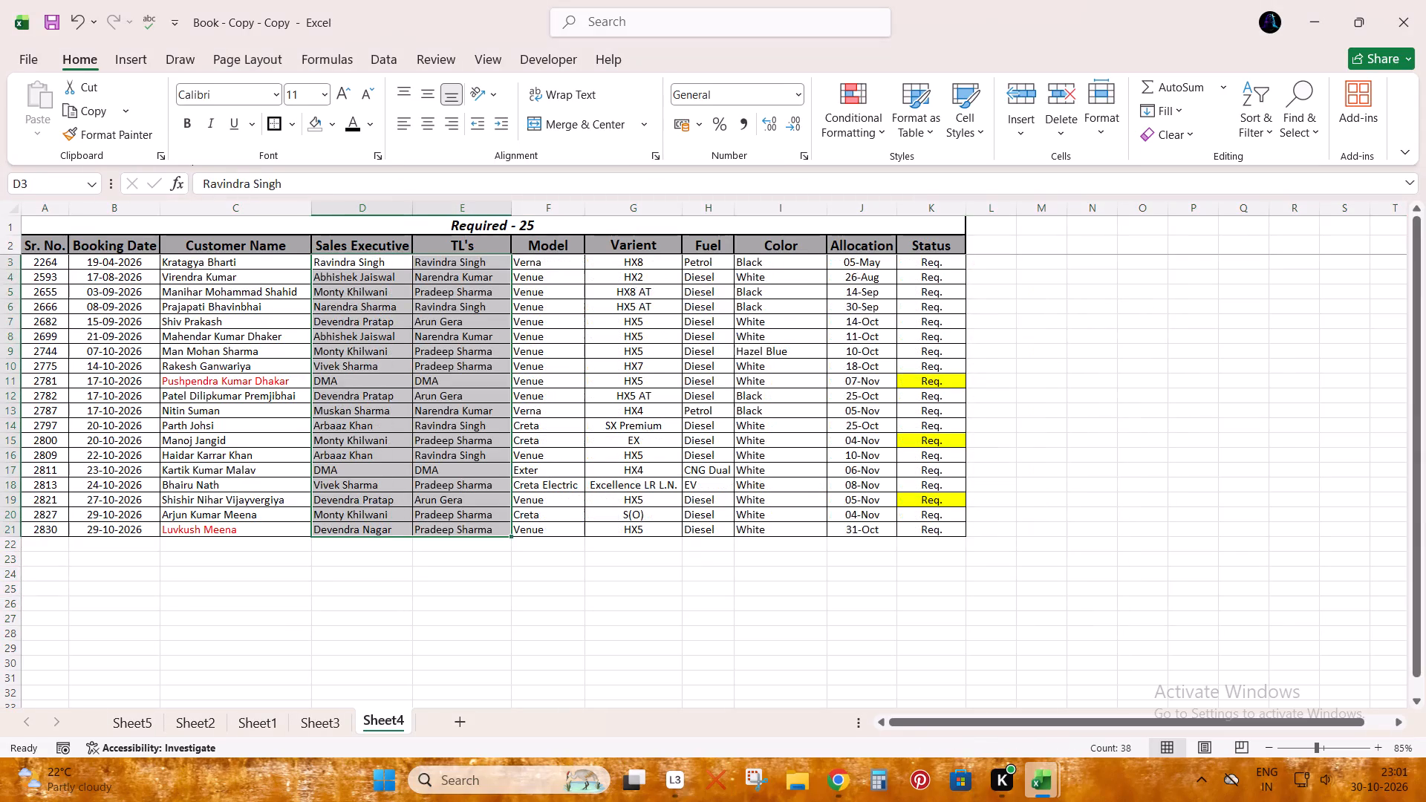
Delete the date cells J3:J21 under Allocation, shifting the Req. entries left into that column.
key(Right)
key(Up)
key(ctrl+Right)
key(Down)
key(Left)
key(ctrl+shift+Down)
key(ctrl+minus)
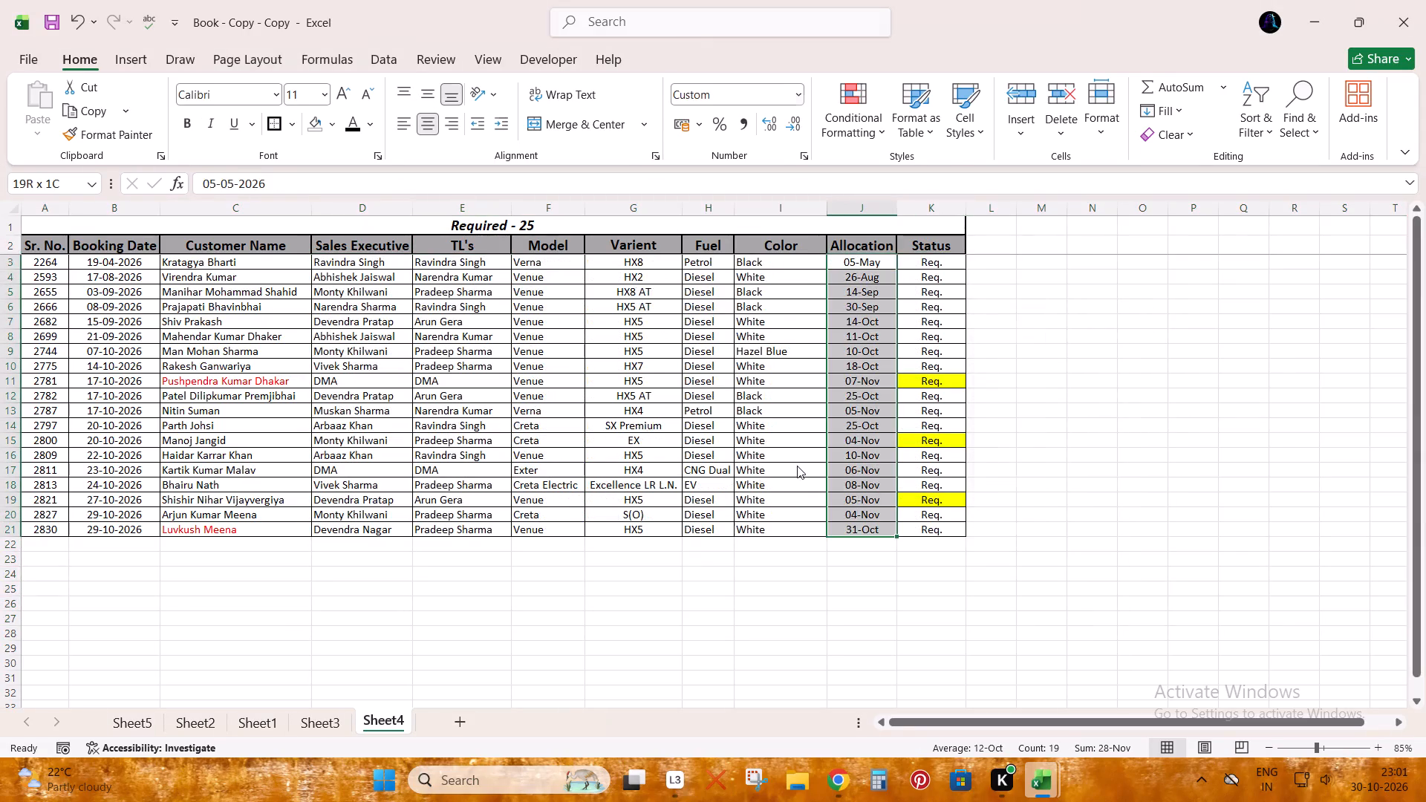
key(Return)
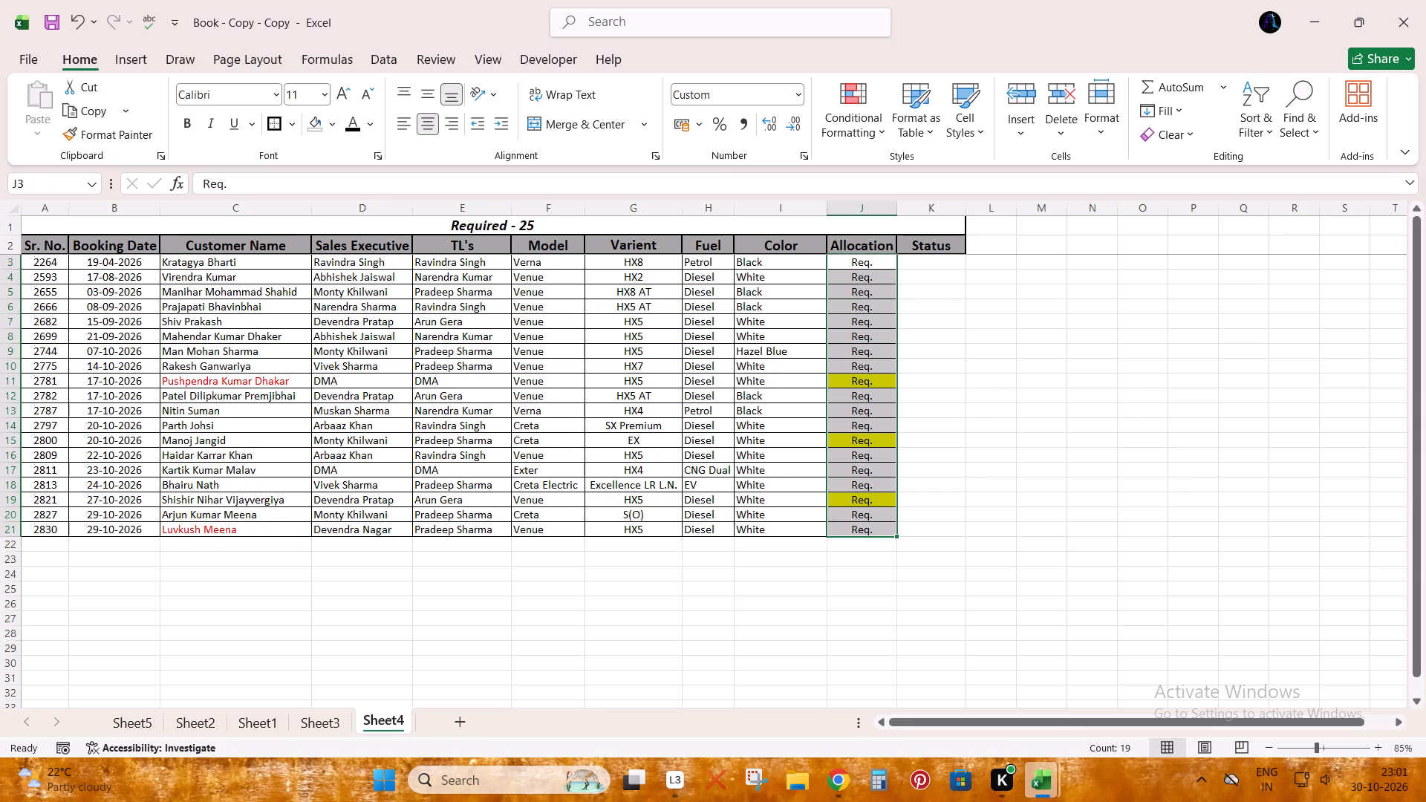
Enter "ordered" as the Status of the yellow-highlighted booking with Sr. No. 2781.
key(Right)
key(Down)
key(Down)
key(Down)
key(Down)
key(Down)
key(Down)
key(Down)
key(Down)
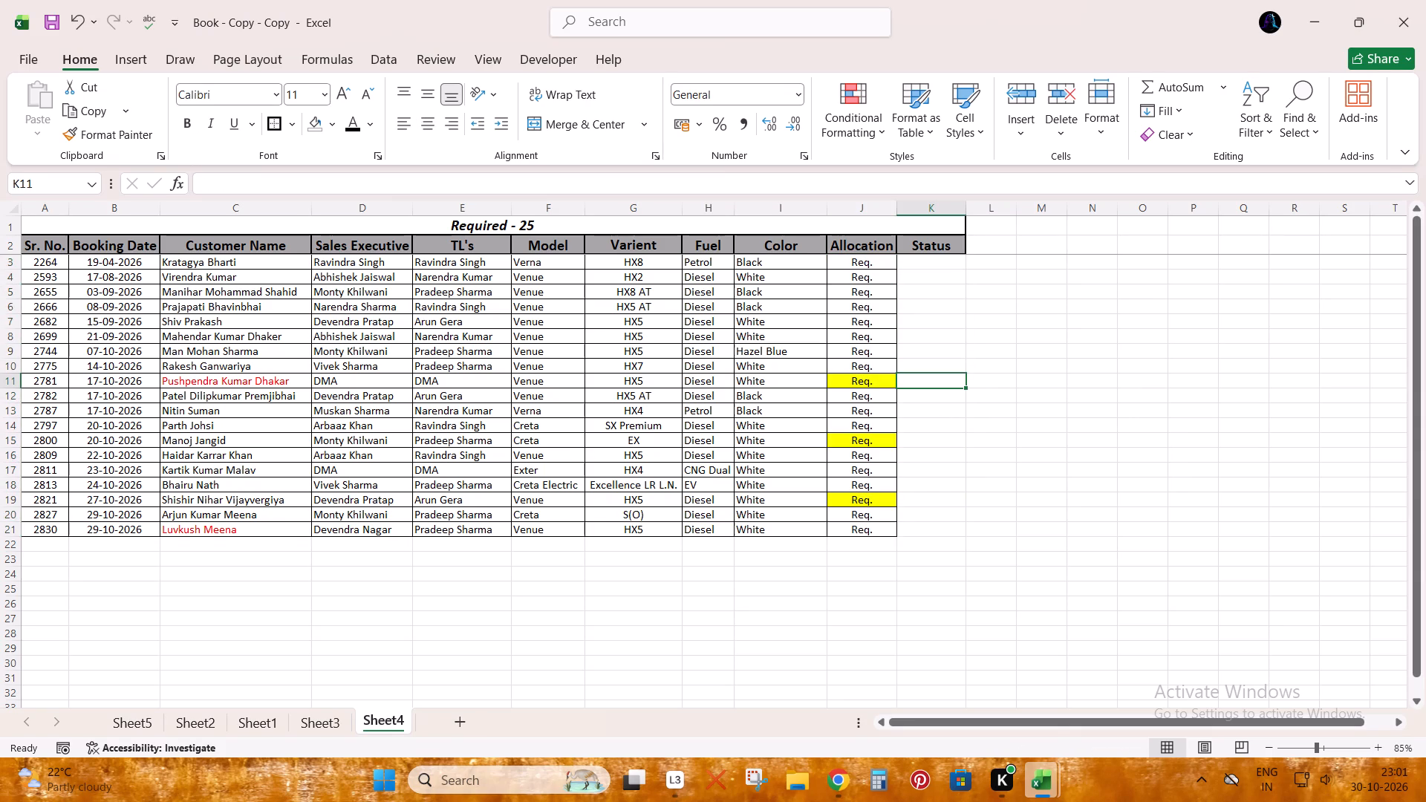
text(Od)
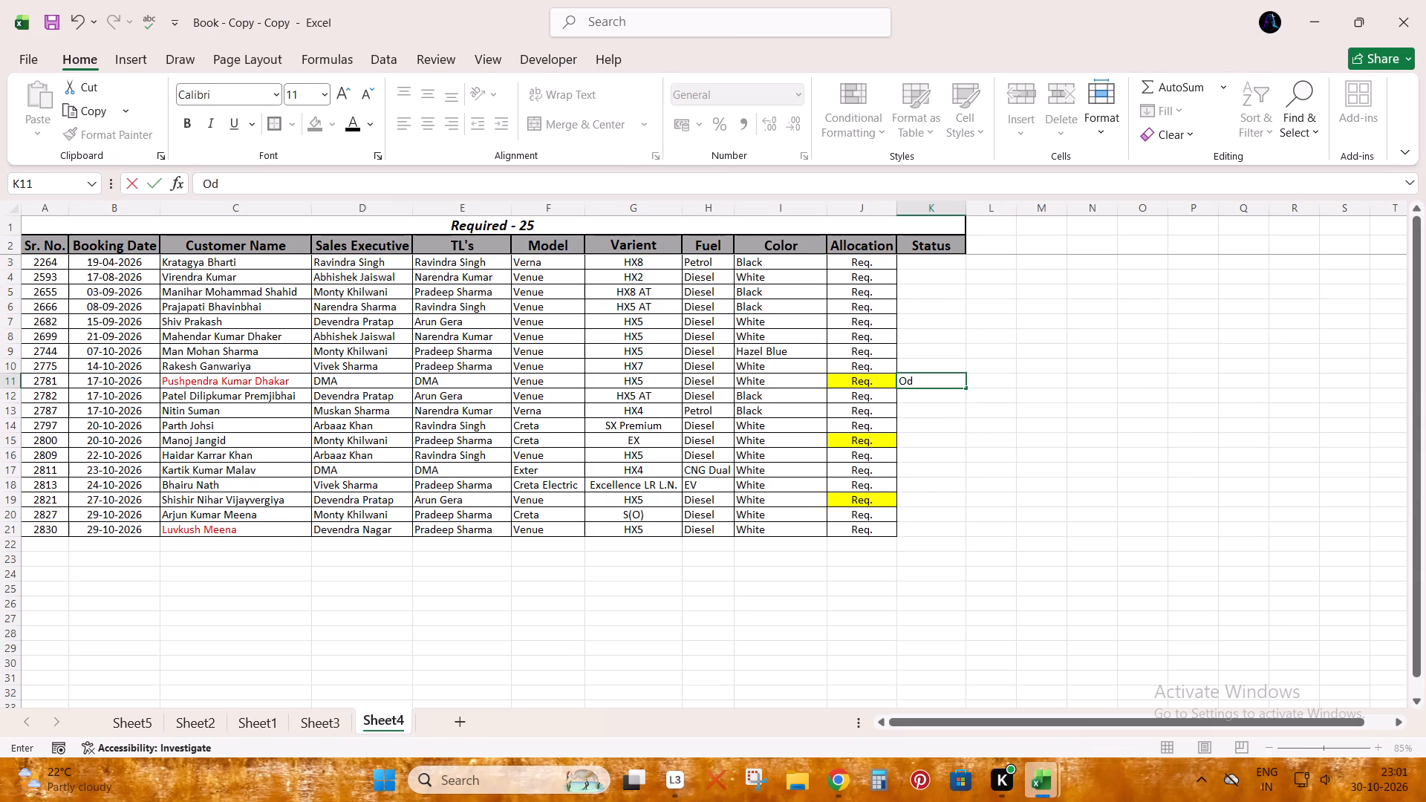
key(BackSpace)
key(Escape)
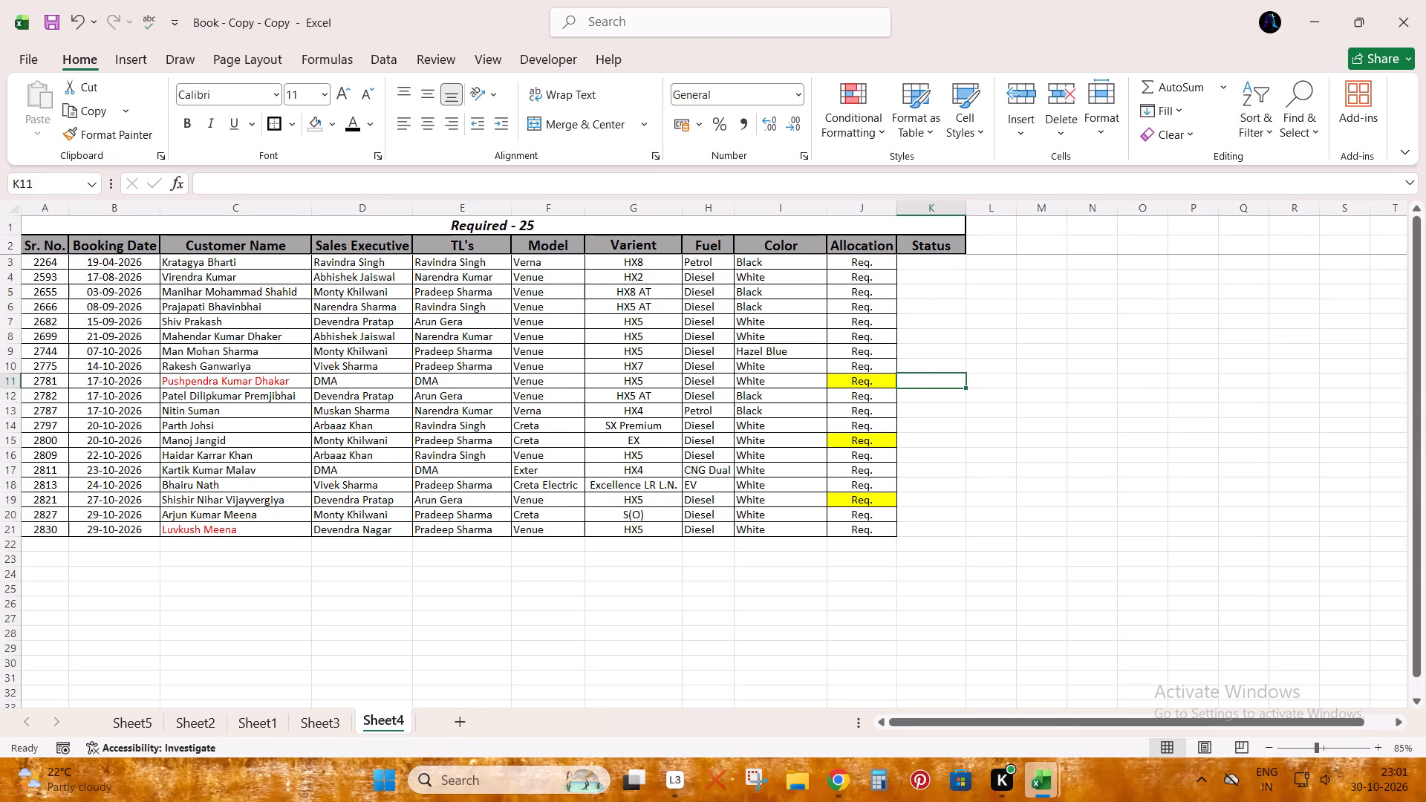
text(ordered)
key(Return)
key(Return)
key(Return)
key(Return)
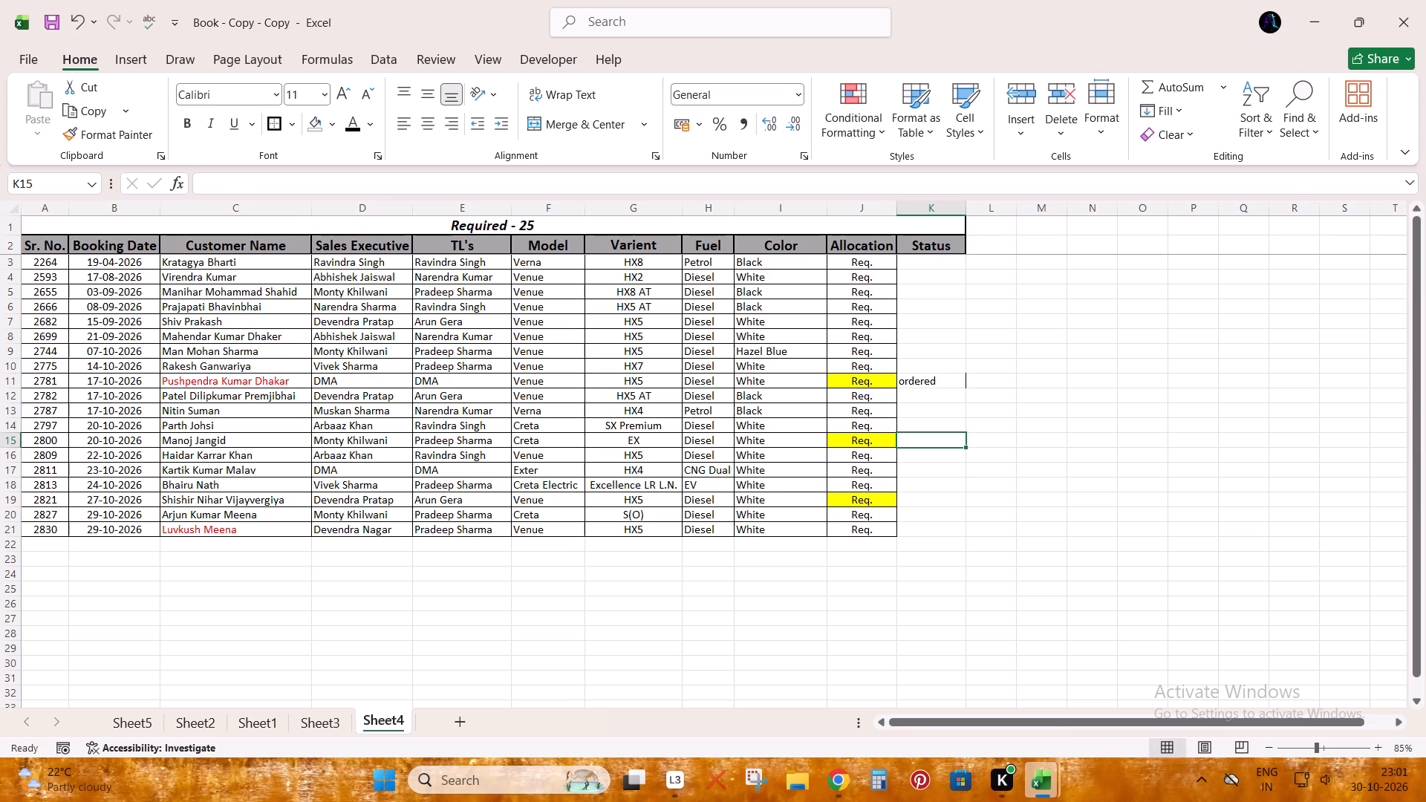
Capitalise the Status entry for Sr. No. 2781 as "Ordered".
key(Up)
key(Up)
key(Up)
key(Up)
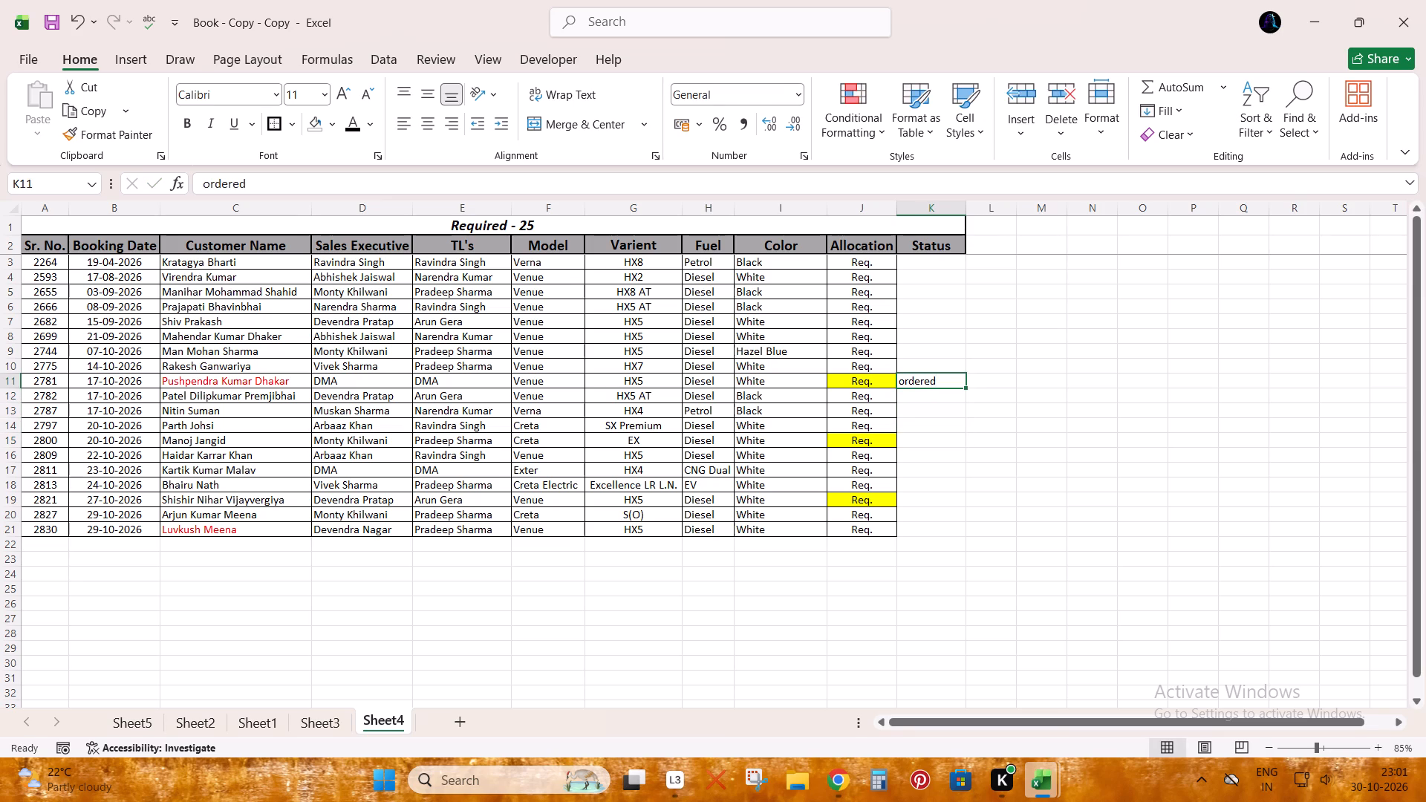
key(F2)
key(ctrl+Left)
key(Delete)
key(shift+o)
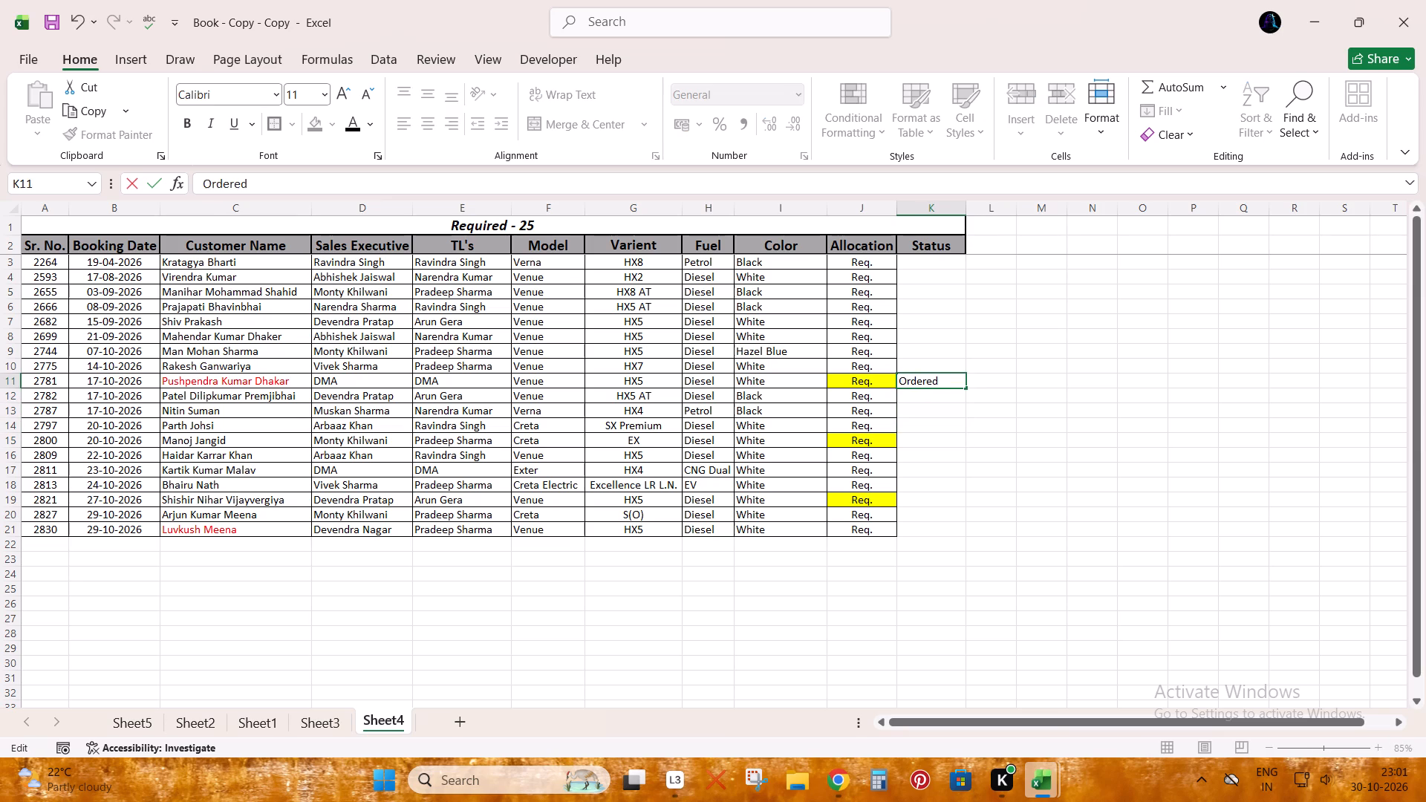
key(ctrl+Return)
Enter "Ordered" as the Status of the other two yellow-highlighted bookings, Sr. No. 2800 and 2821.
key(Return)
key(Return)
key(Return)
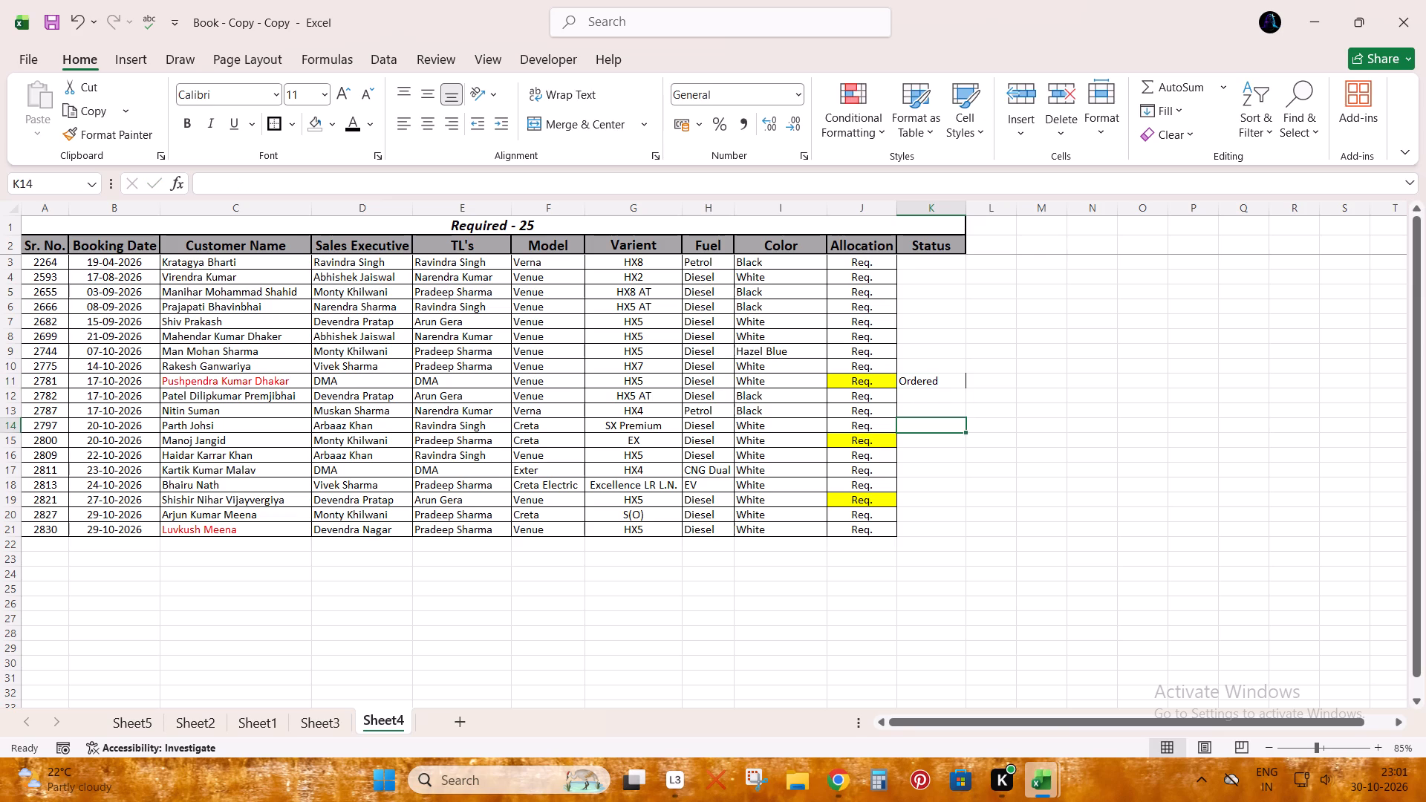
key(Up)
key(Down)
key(Down)
key(o)
key(Return)
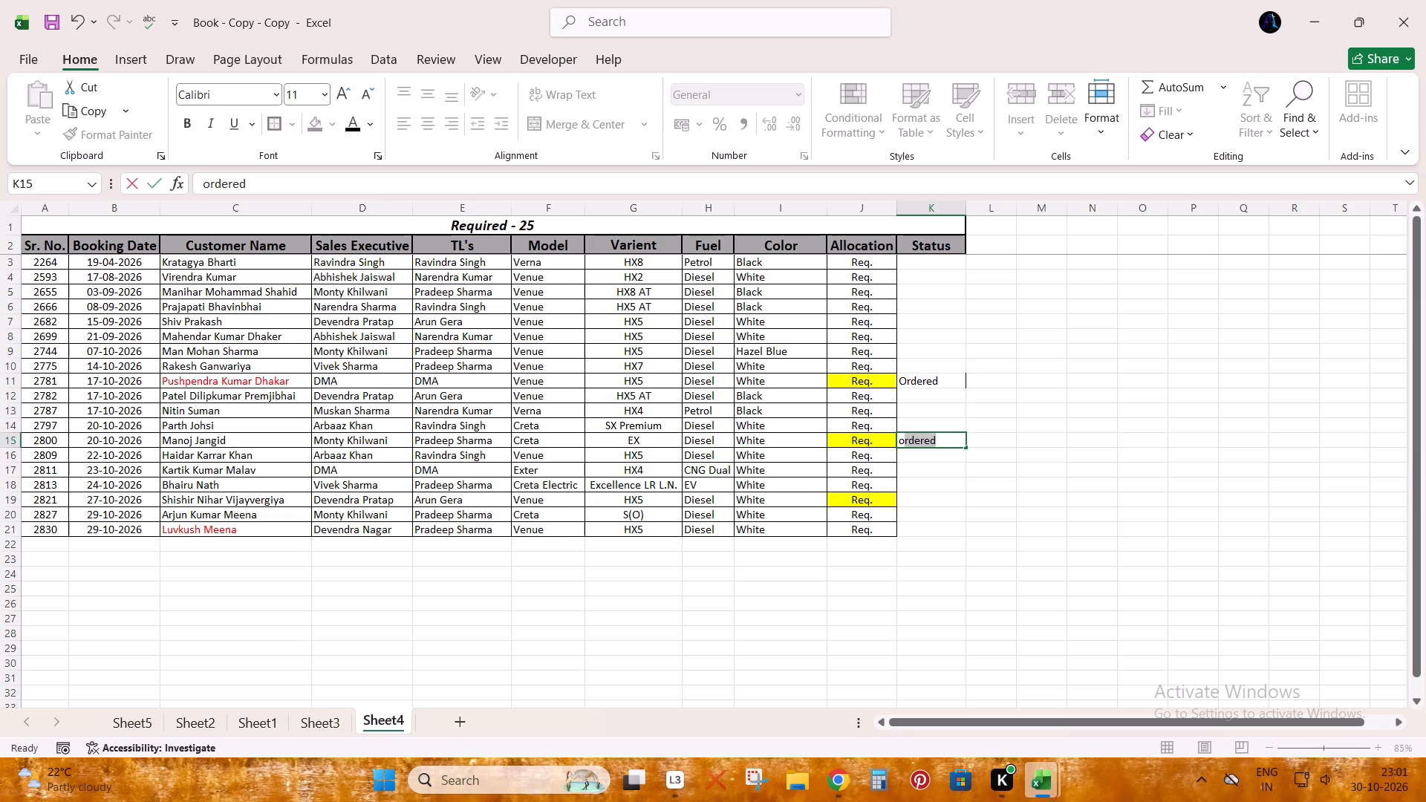
key(Return)
key(Return)
key(Return)
key(o)
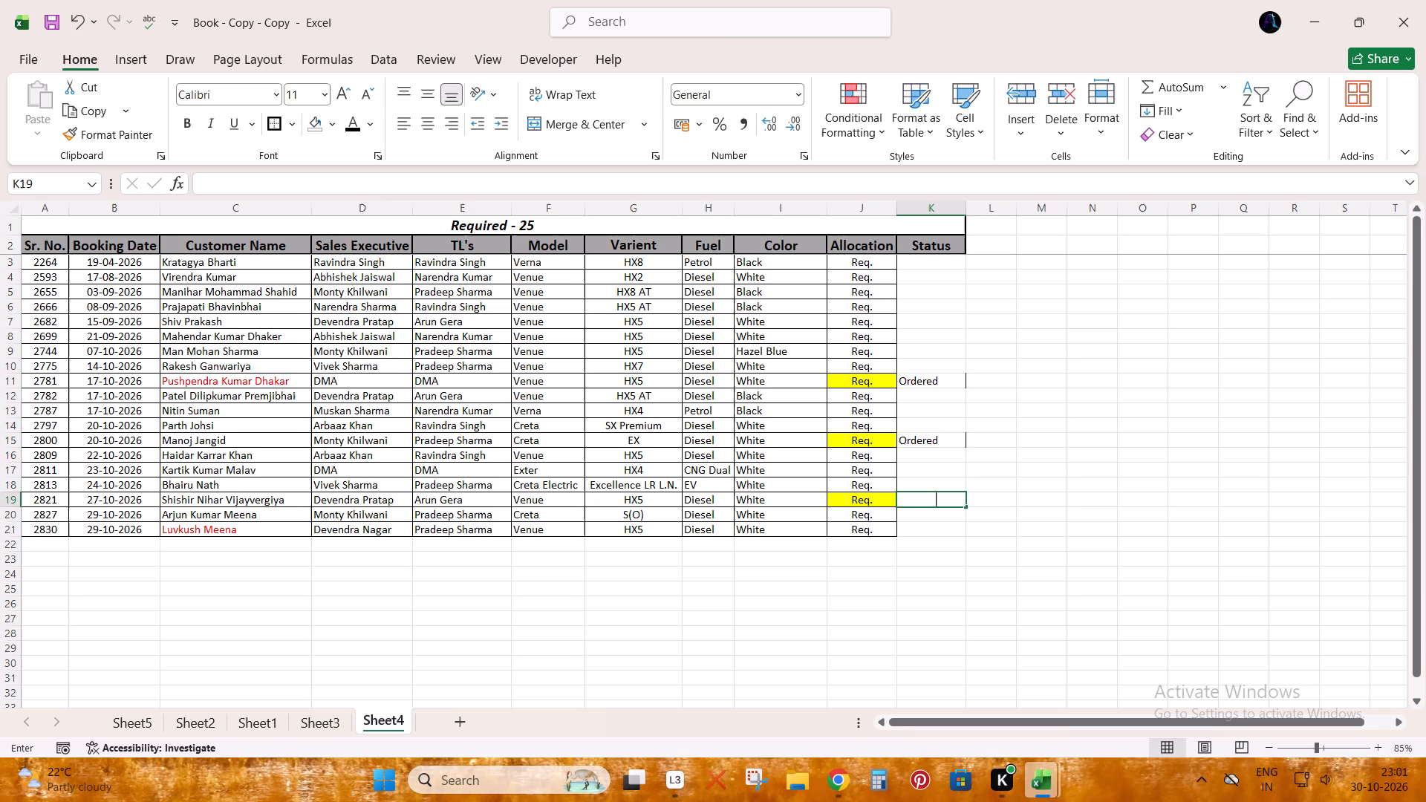
key(Return)
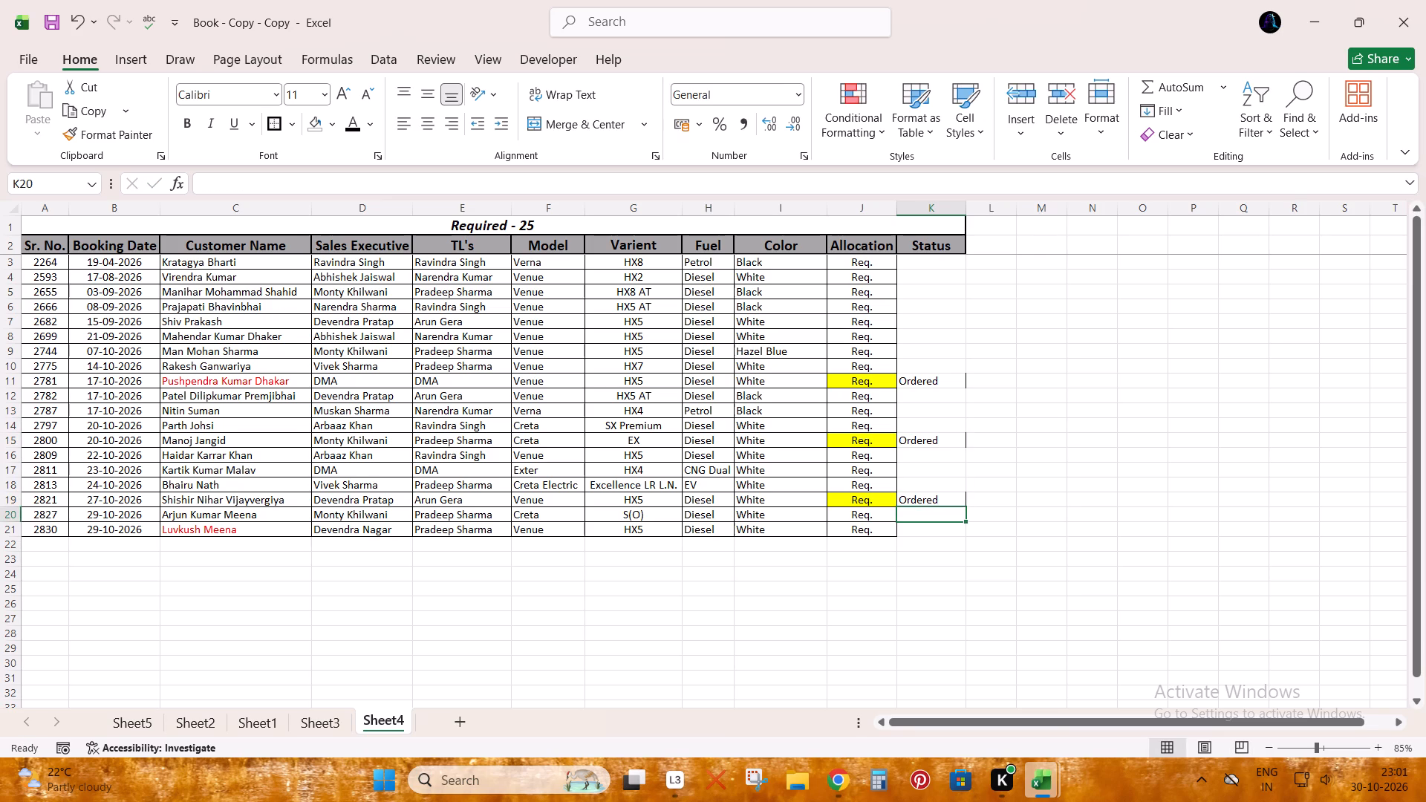
Sort the booking rows A to Z by Status, expanding the selection to the whole list.
key(Up)
key(ctrl+shift+Up)
key(ctrl+shift+Up)
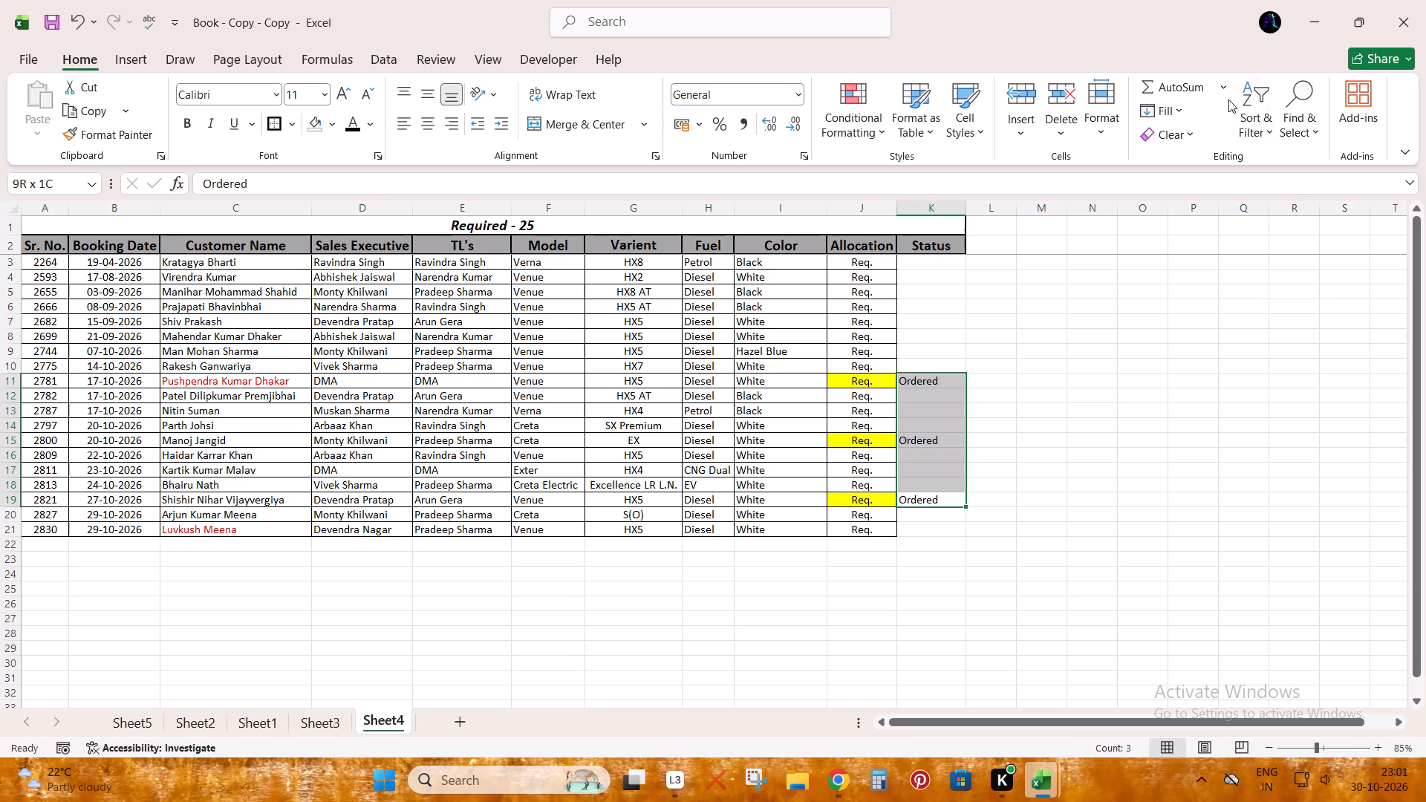
click(1257, 105)
click(1260, 163)
key(Return)
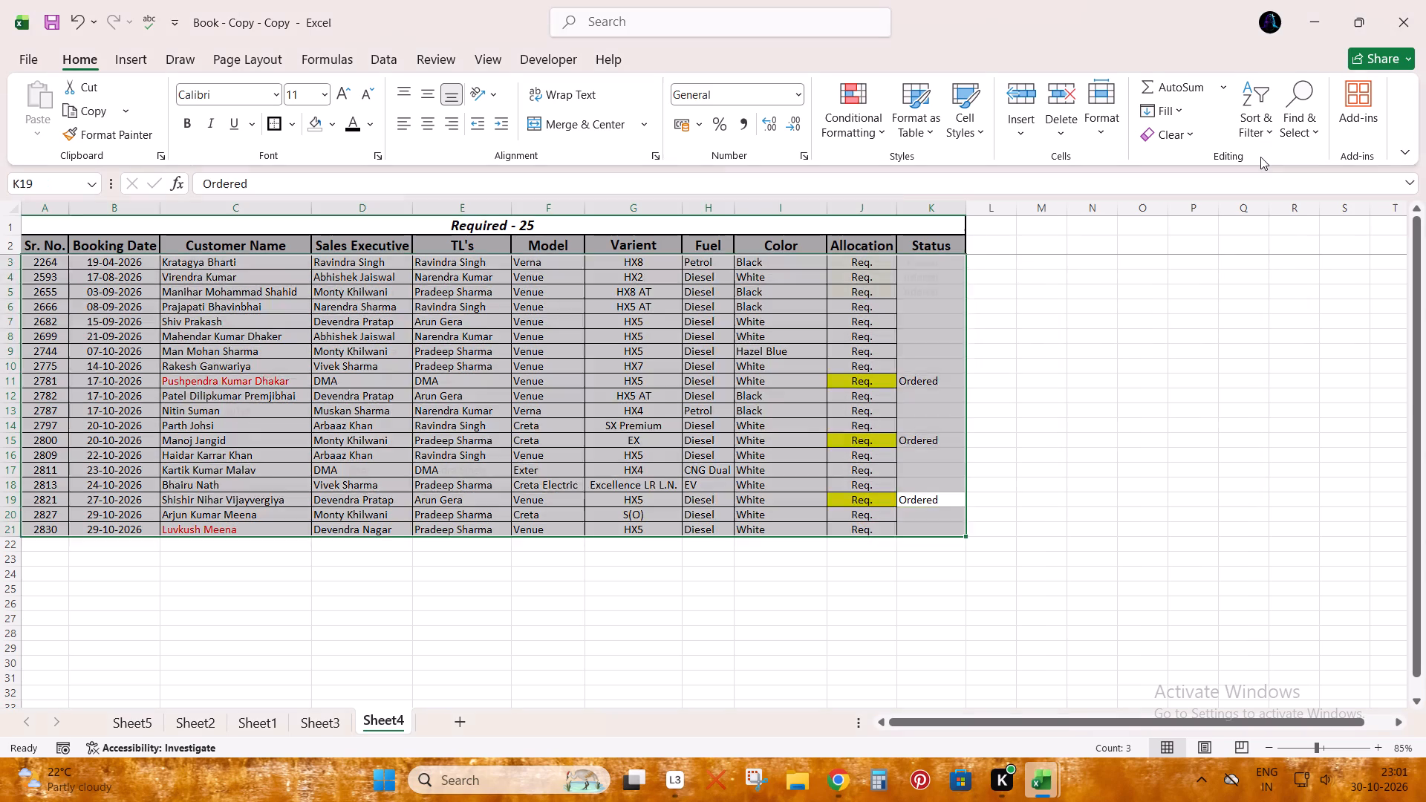
Move the three Ordered rows from the top of the list to beneath its last booking.
key(ctrl+Up)
key(Down)
key(Up)
key(Up)
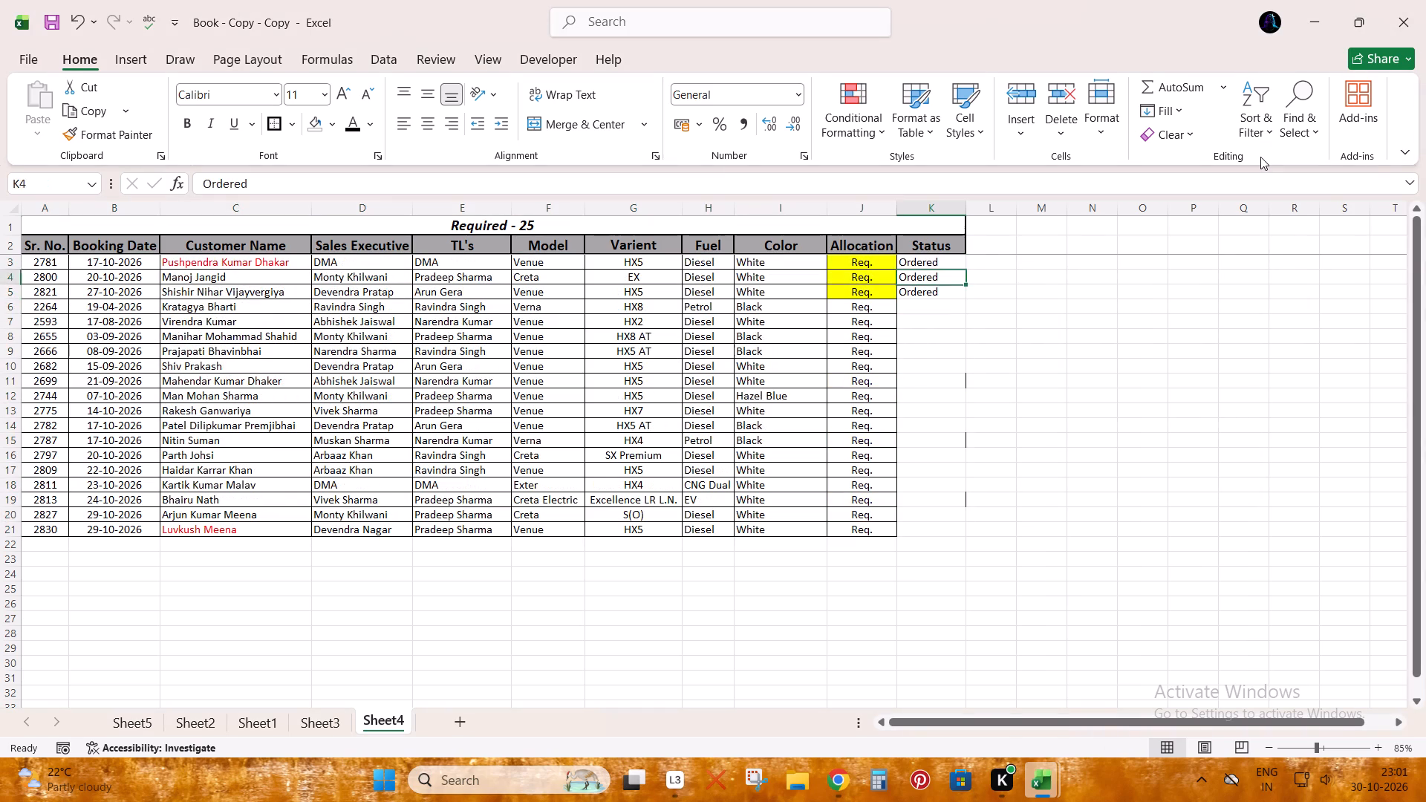
key(Up)
key(shift+space)
key(shift+Down)
key(shift+Down)
key(ctrl+x)
key(Left)
key(ctrl+Down)
key(Down)
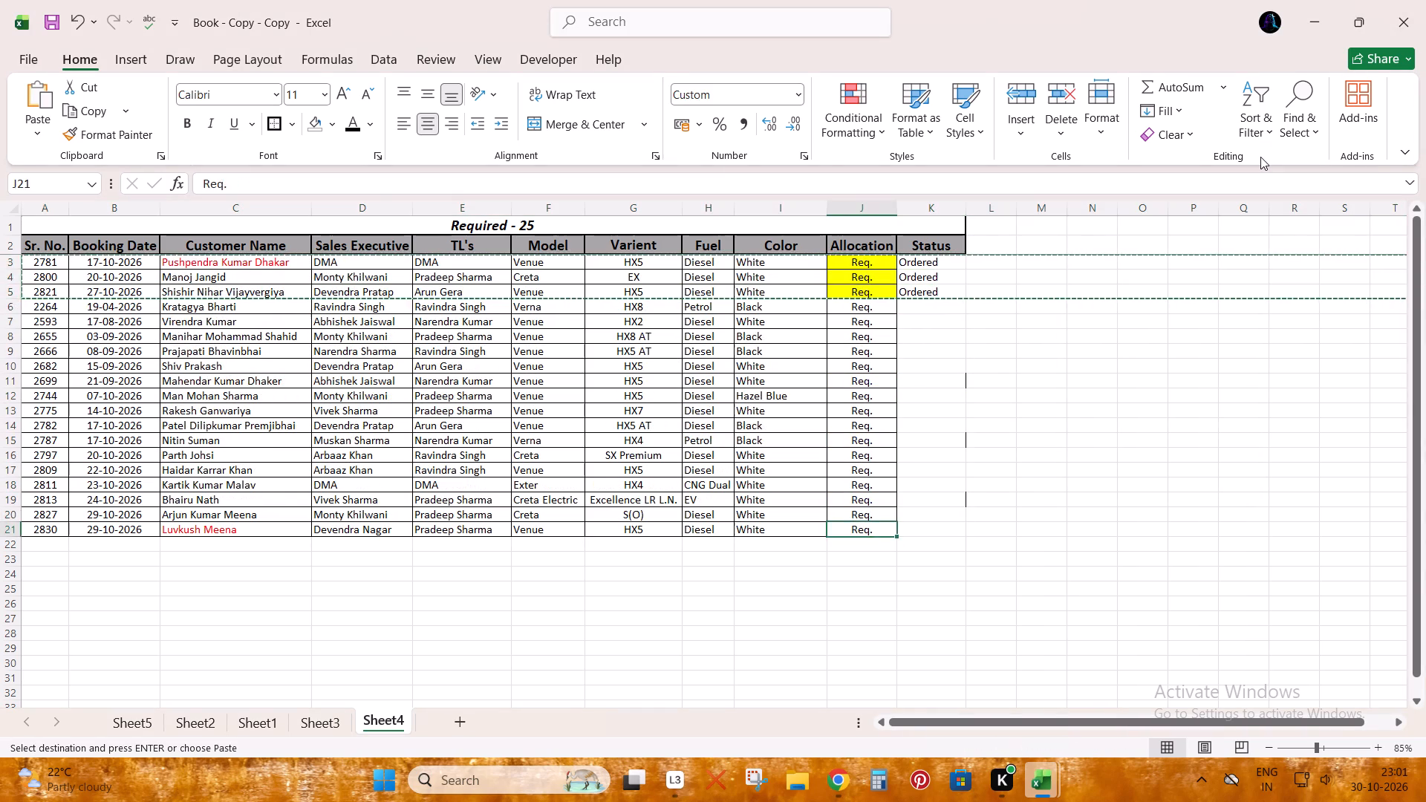
key(shift+space)
key(ctrl+plus)
Insert a blank row above the three Ordered bookings to separate them from the rest.
key(Up)
key(Down)
key(shift+space)
key(ctrl+plus)
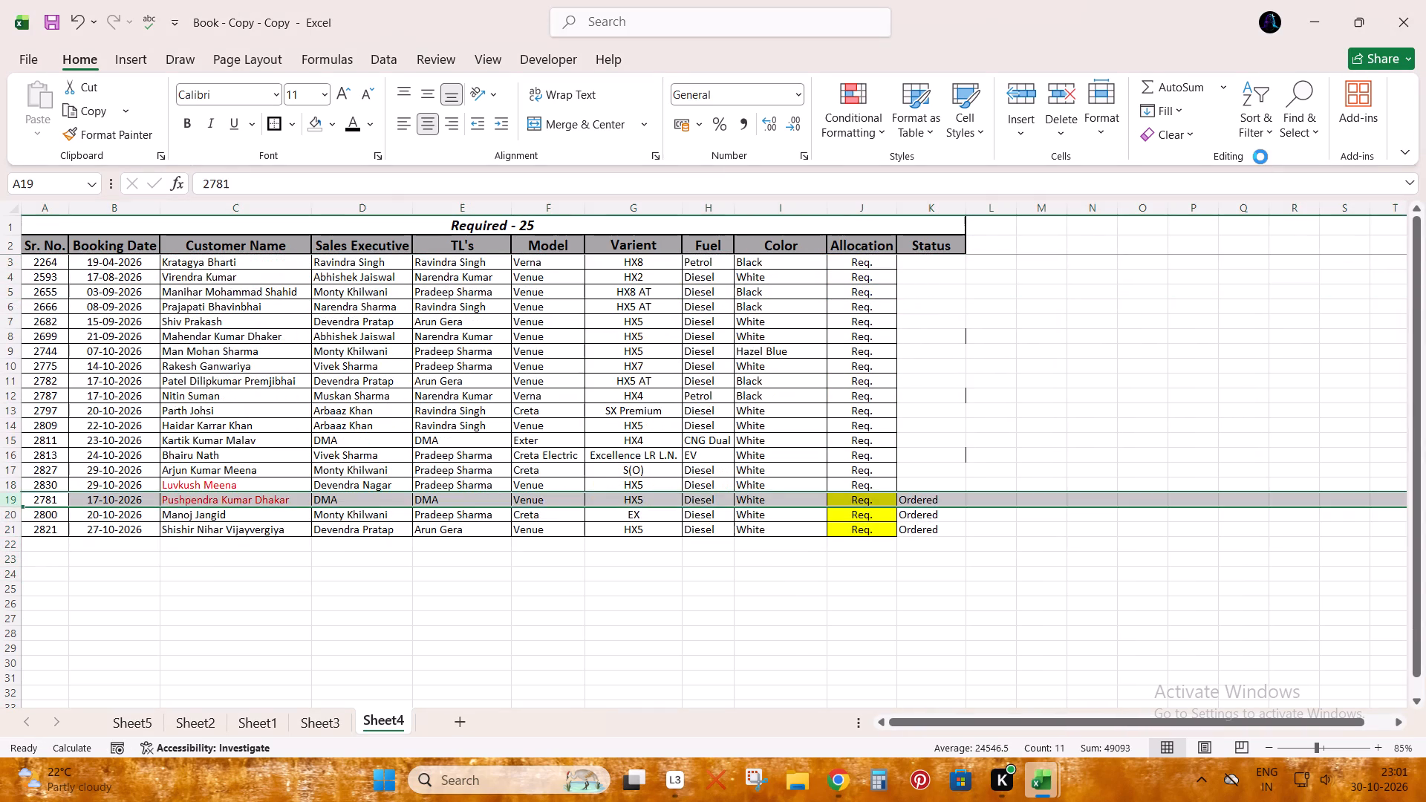
Sort the unordered bookings in rows 3 to 18 A to Z by Color, expanding the selection.
key(Up)
key(ctrl+Right)
key(Left)
key(ctrl+shift+Up)
key(shift+Down)
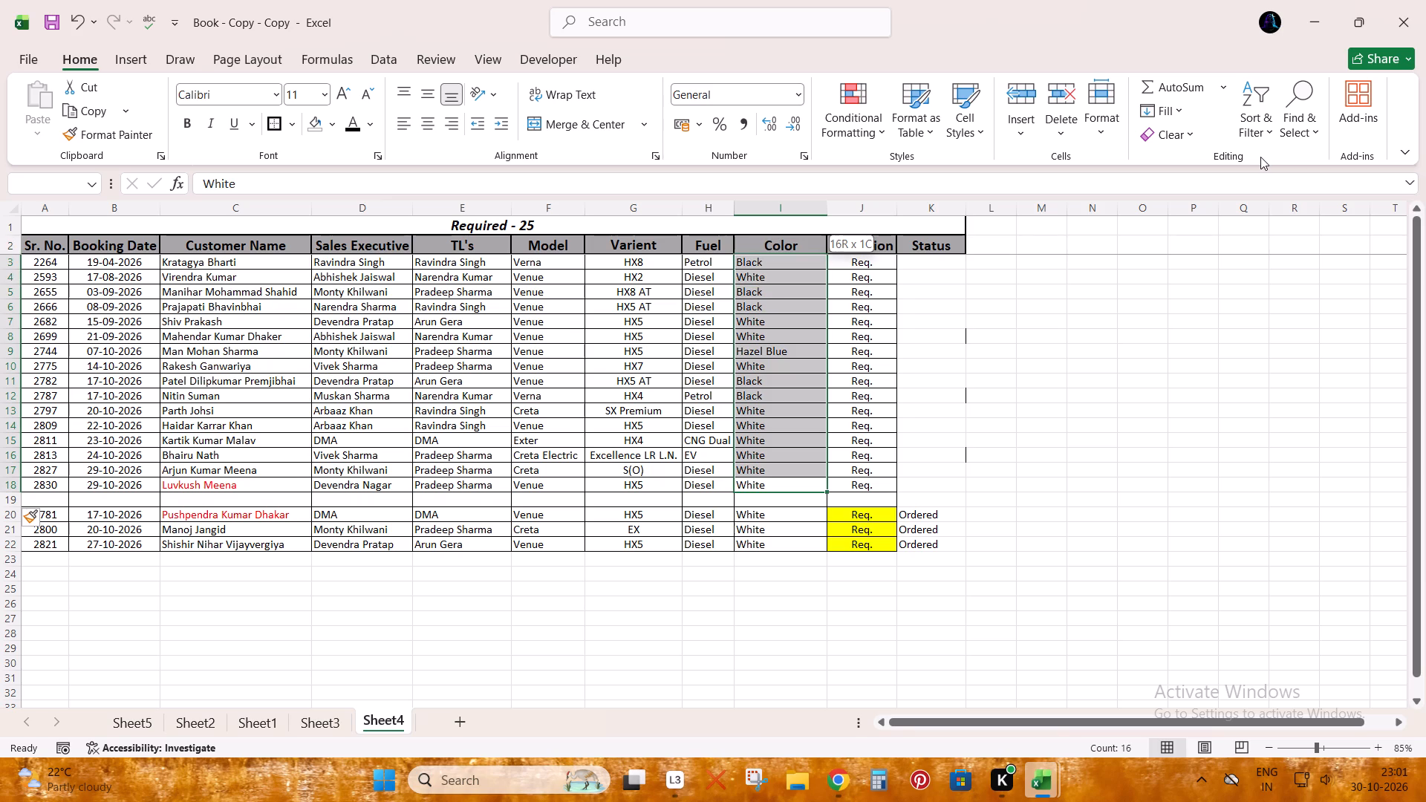
click(1258, 123)
click(1268, 165)
key(Return)
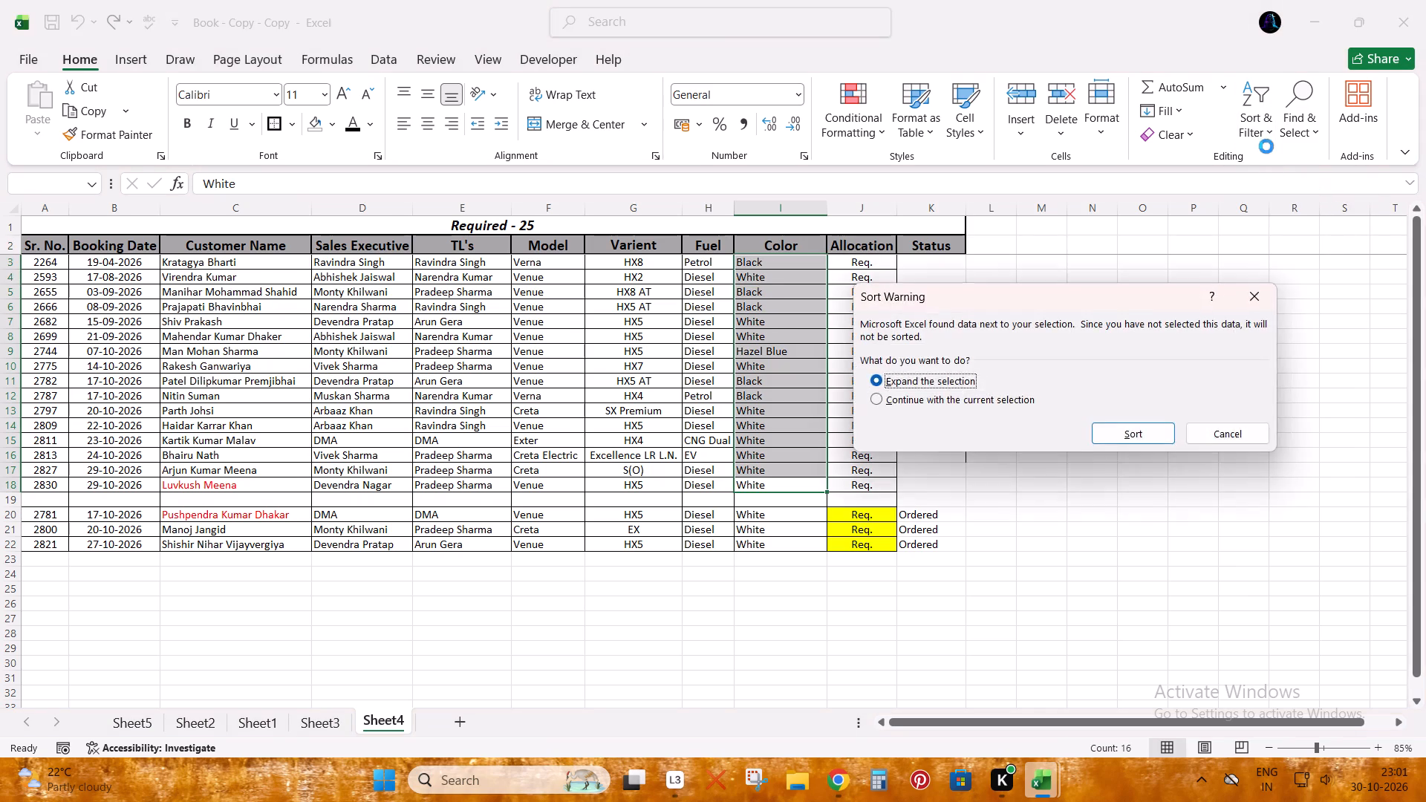
Sort the unordered bookings A to Z by Fuel, expanding the selection.
key(Left)
key(ctrl+shift+Up)
key(shift+Down)
click(1254, 131)
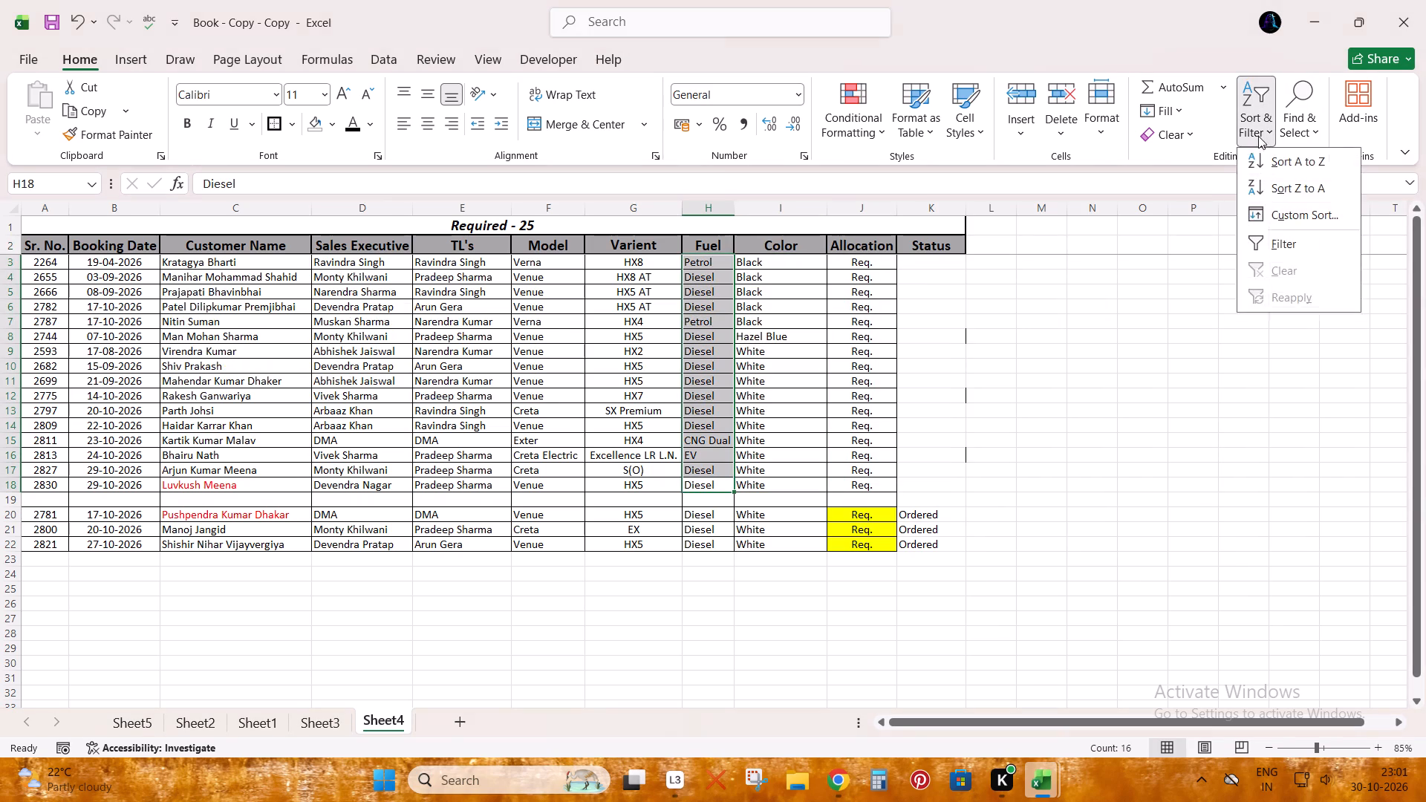
click(1269, 160)
key(Return)
Sort the unordered bookings A to Z by Varient, expanding the selection.
key(Left)
key(ctrl+shift+Up)
key(shift+Down)
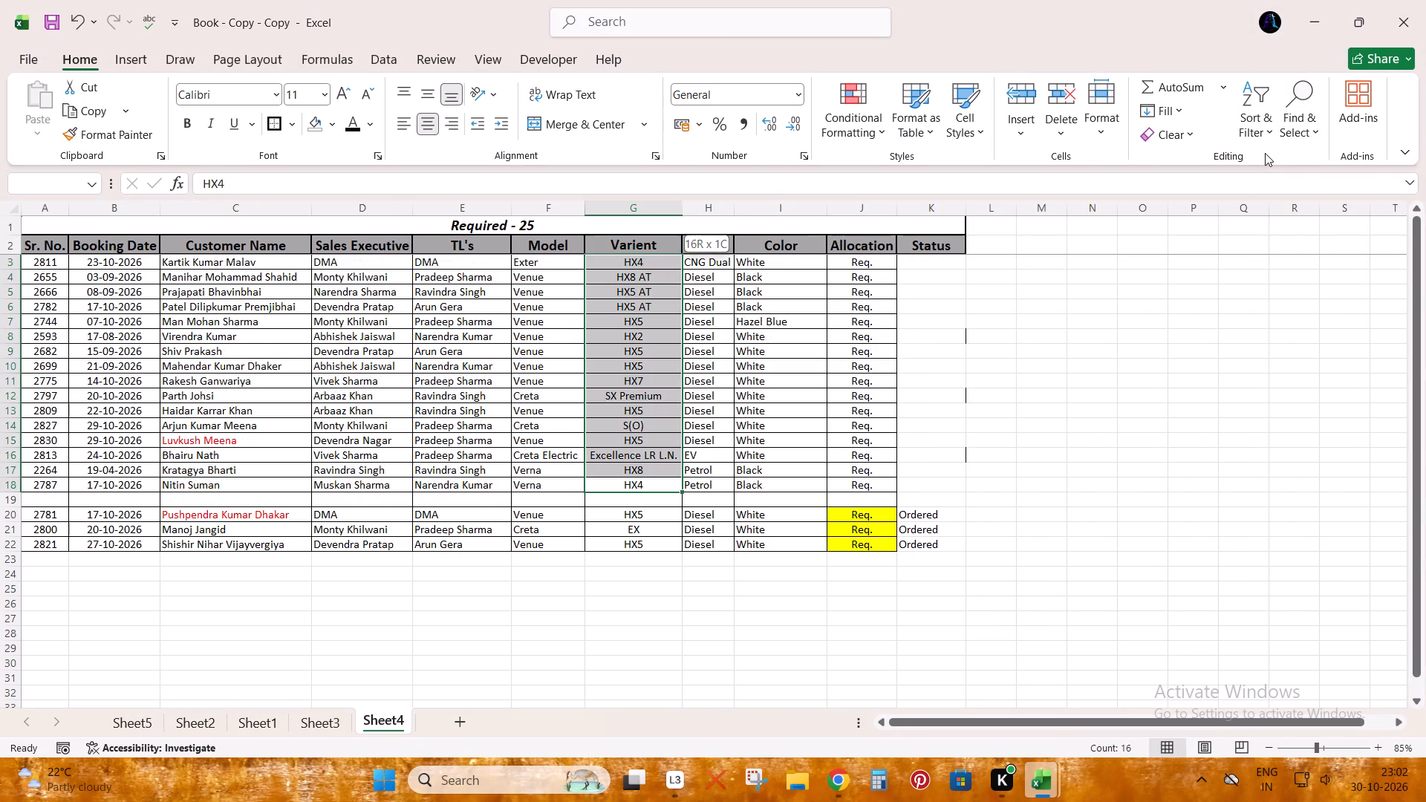
click(1246, 134)
click(1251, 157)
key(Return)
Sort the unordered bookings A to Z by Model, expanding the selection.
key(Left)
key(ctrl+shift+Up)
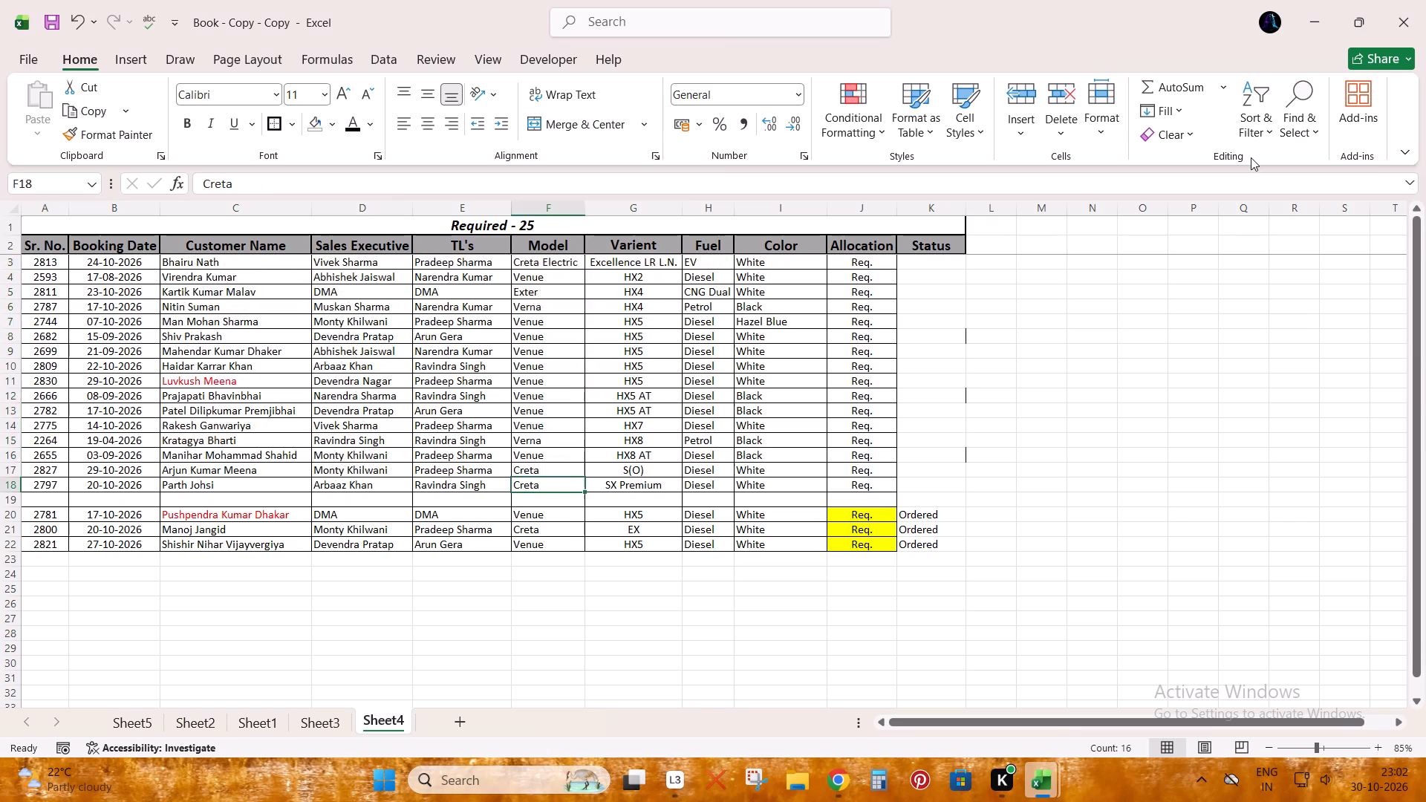
key(shift+Down)
scroll(1325, 140, up, 1)
click(1262, 132)
click(1276, 157)
key(Return)
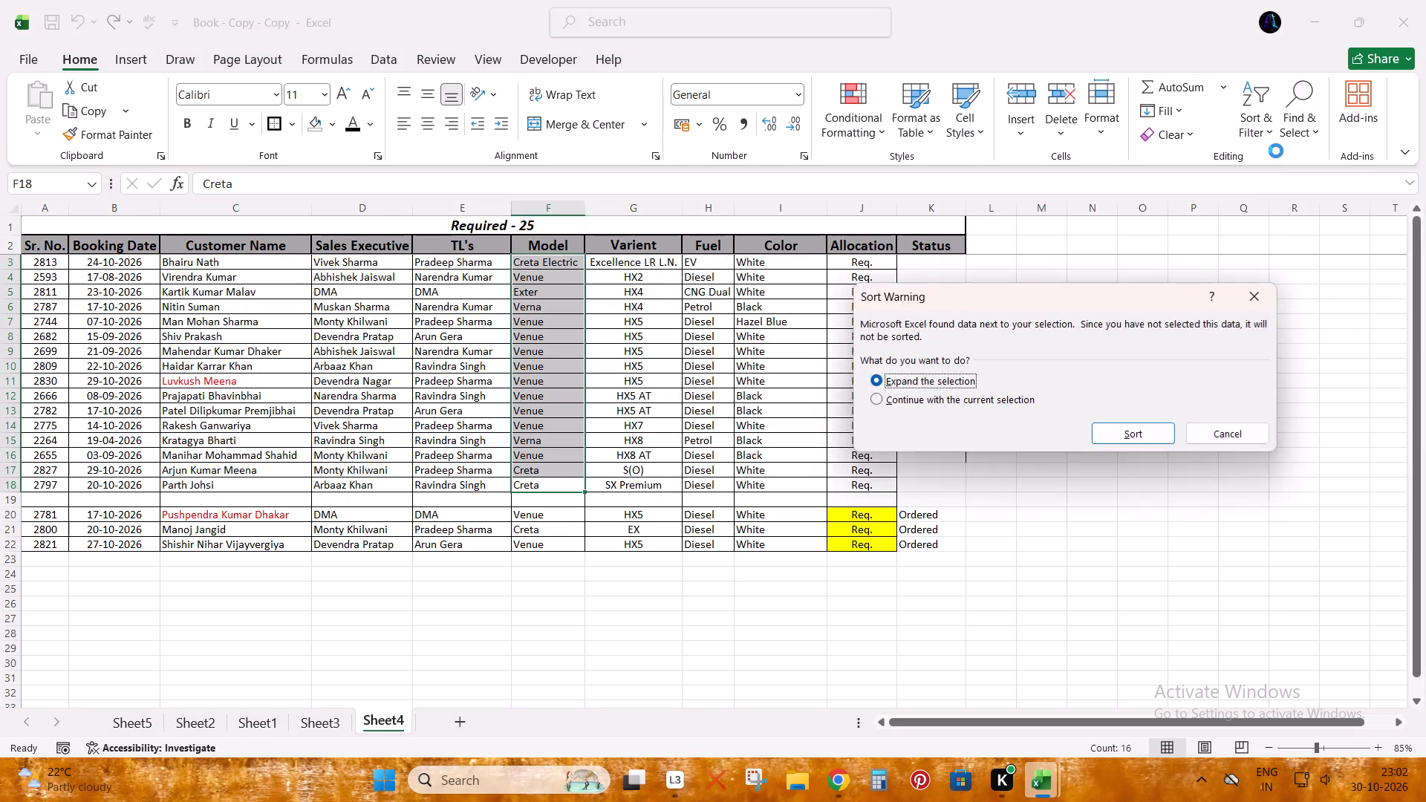
Make the unordered bookings' Model through Allocation cells bold, centred and middle-aligned.
key(ctrl+shift+Right)
key(ctrl+b)
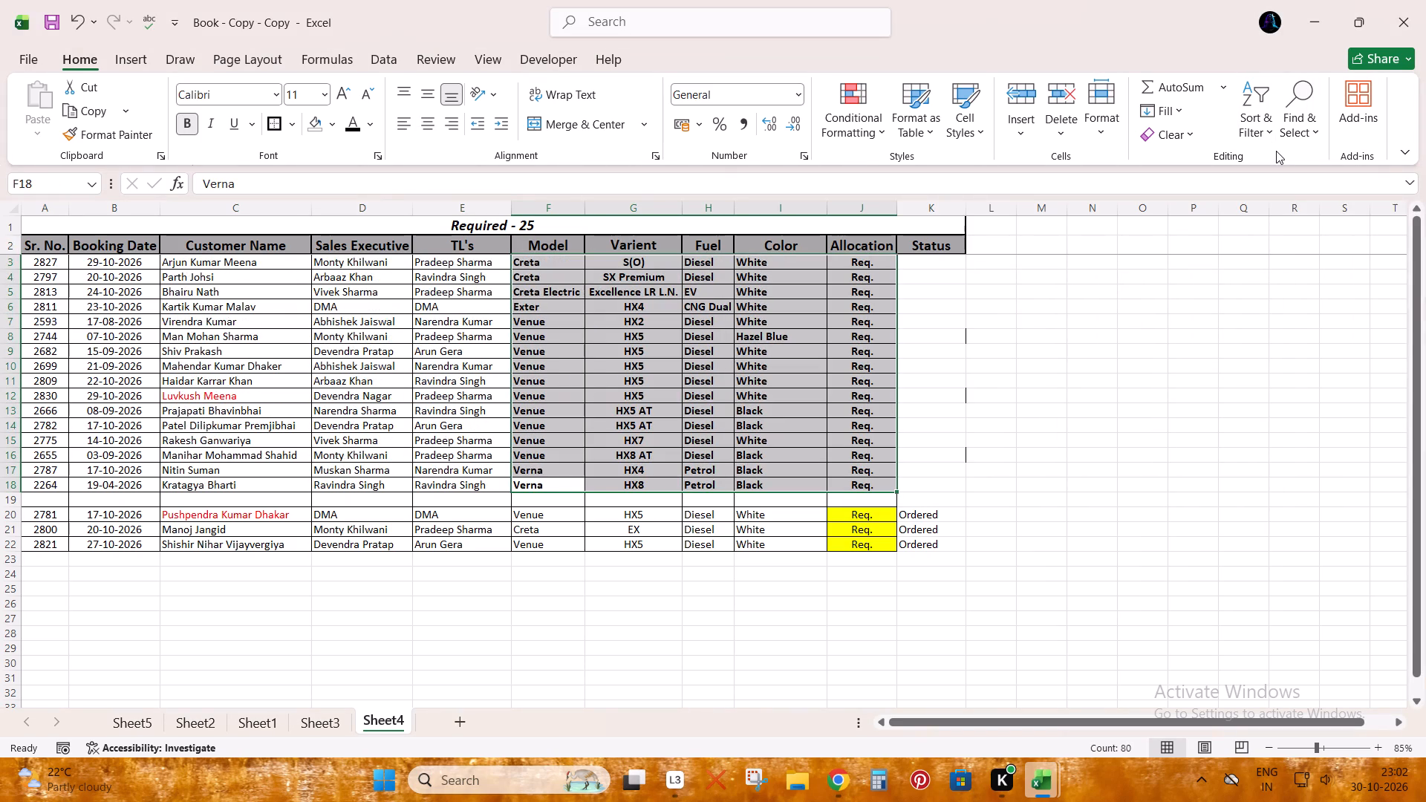
click(432, 121)
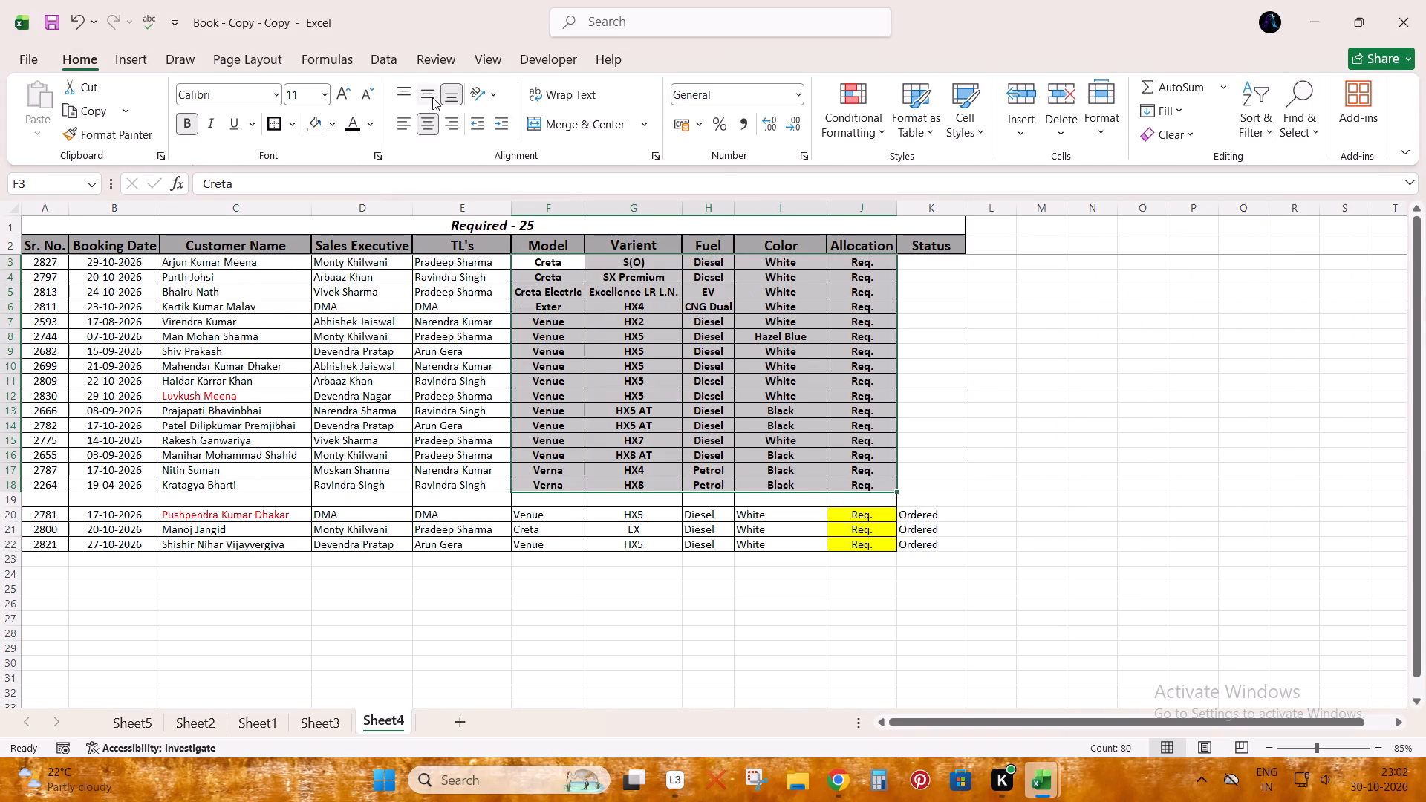
click(432, 97)
Delete the blank separator row above the three Ordered bookings.
key(ctrl+Down)
key(Down)
key(shift+space)
key(ctrl+minus)
Start renumbering the Sr. No. column with 1 and 2 in the first two booking rows and select both as the series start.
key(ctrl+Up)
key(ctrl+Left)
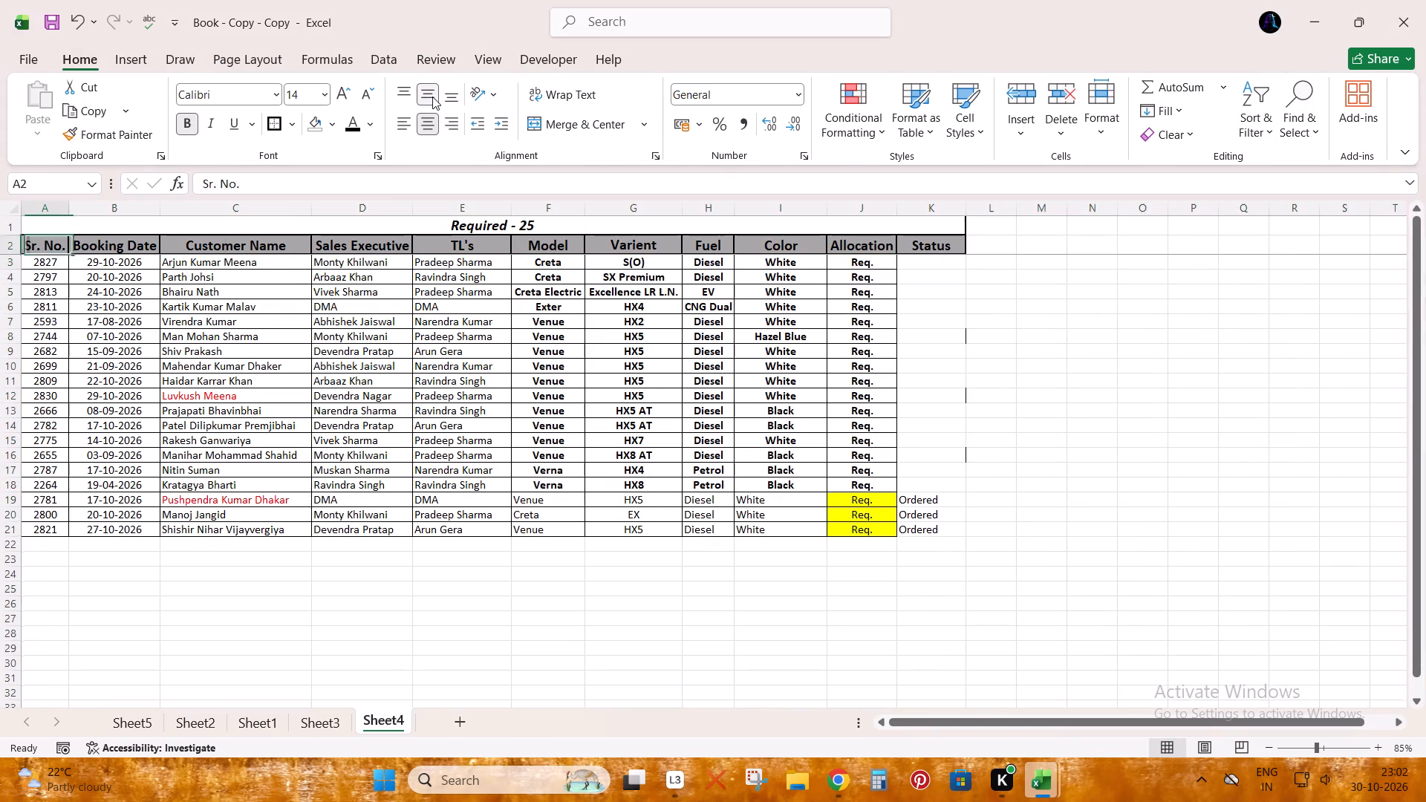
key(Down)
key(1)
key(Return)
key(2)
key(Up)
key(shift+Down)
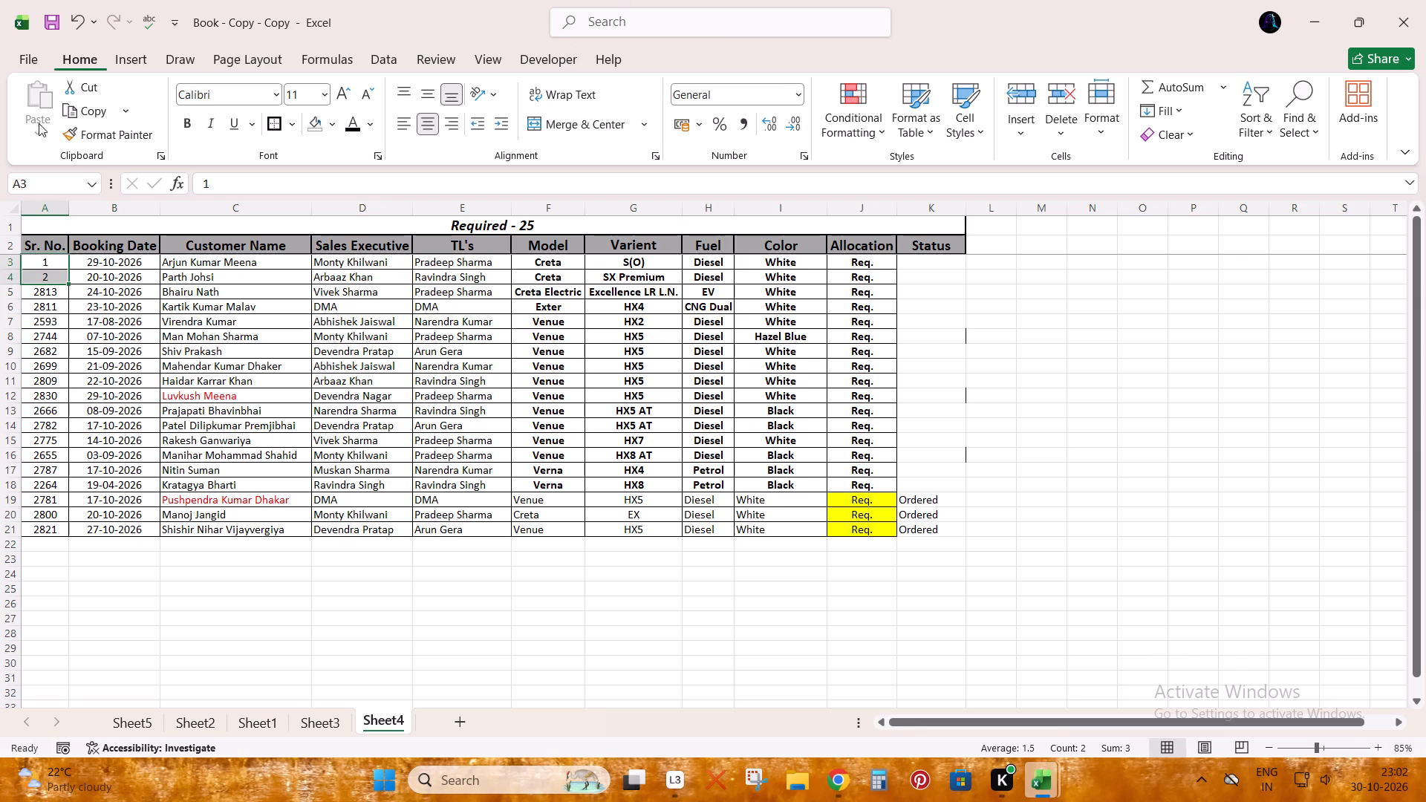
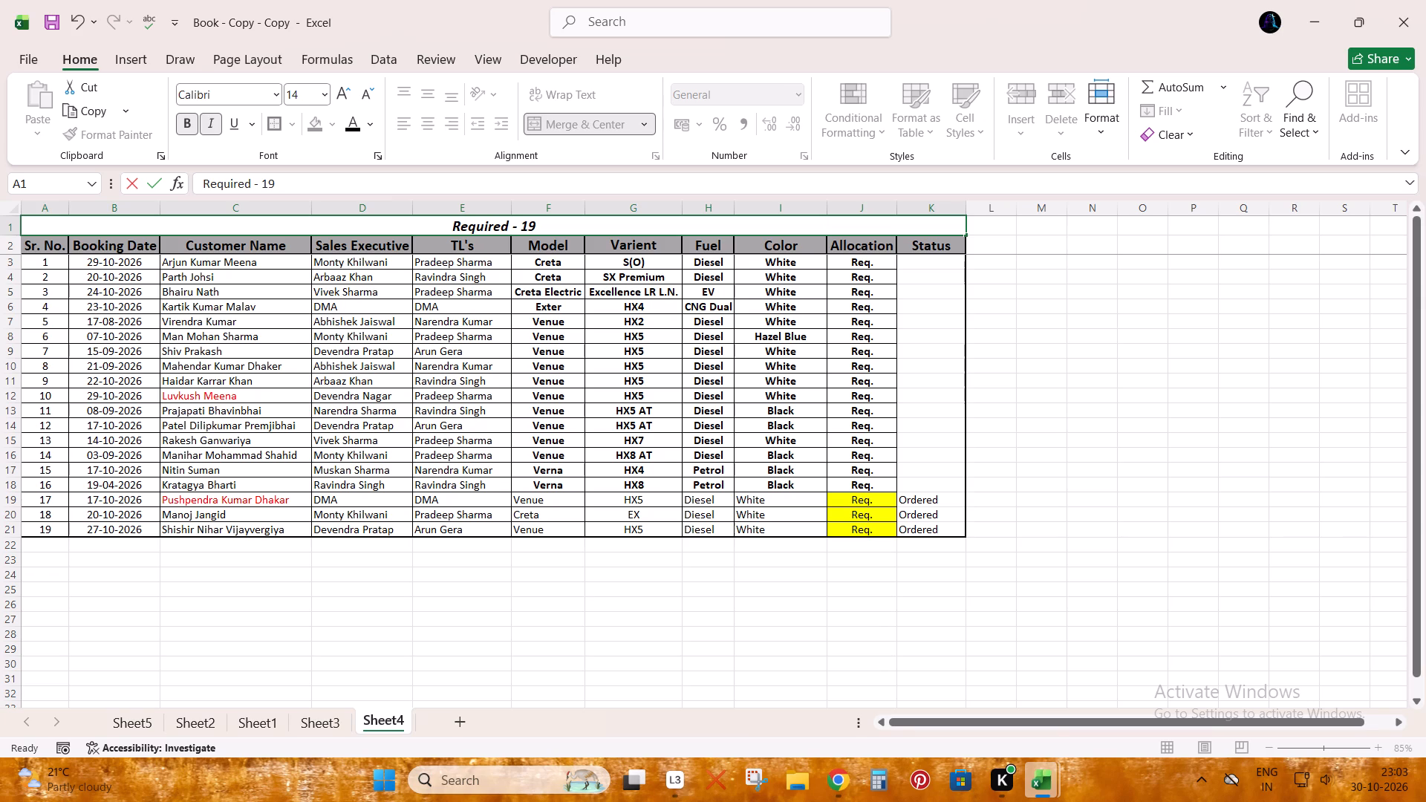
Commit the list title "Required - 19" in Sheet4 and save the workbook.
key(ctrl+s)
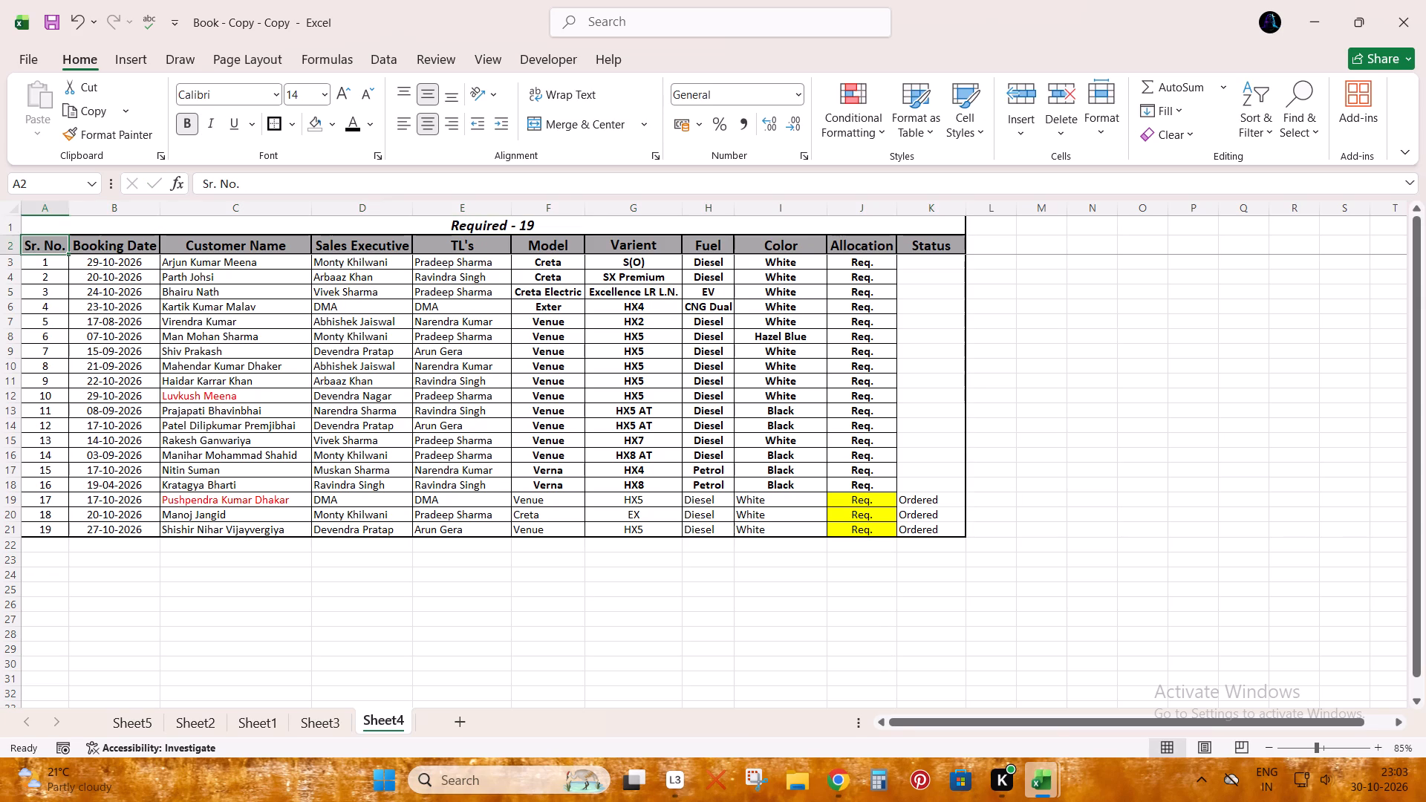
Centre the entries of Sheet4's Status column horizontally and save the workbook.
click(930, 204)
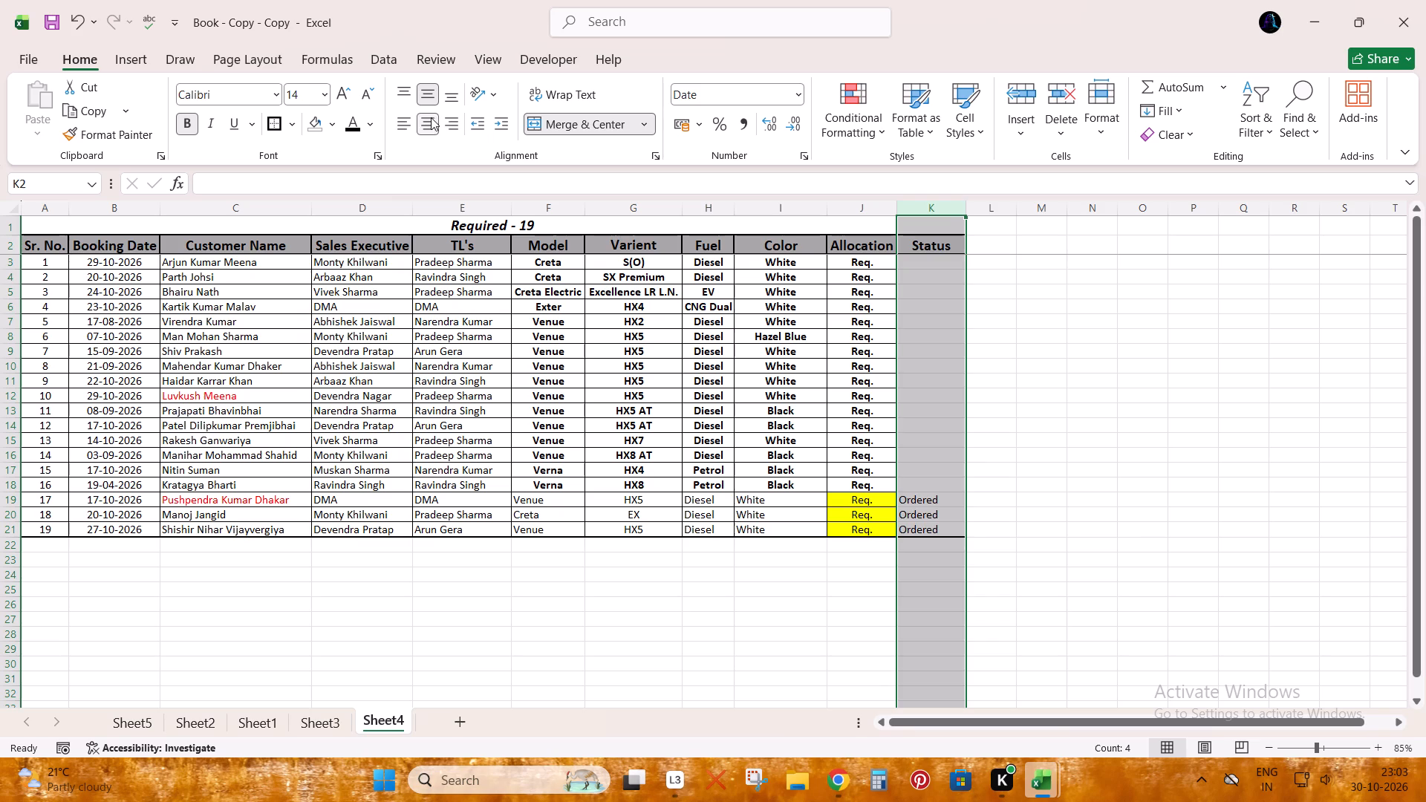
double_click(426, 120)
click(478, 366)
key(ctrl+s)
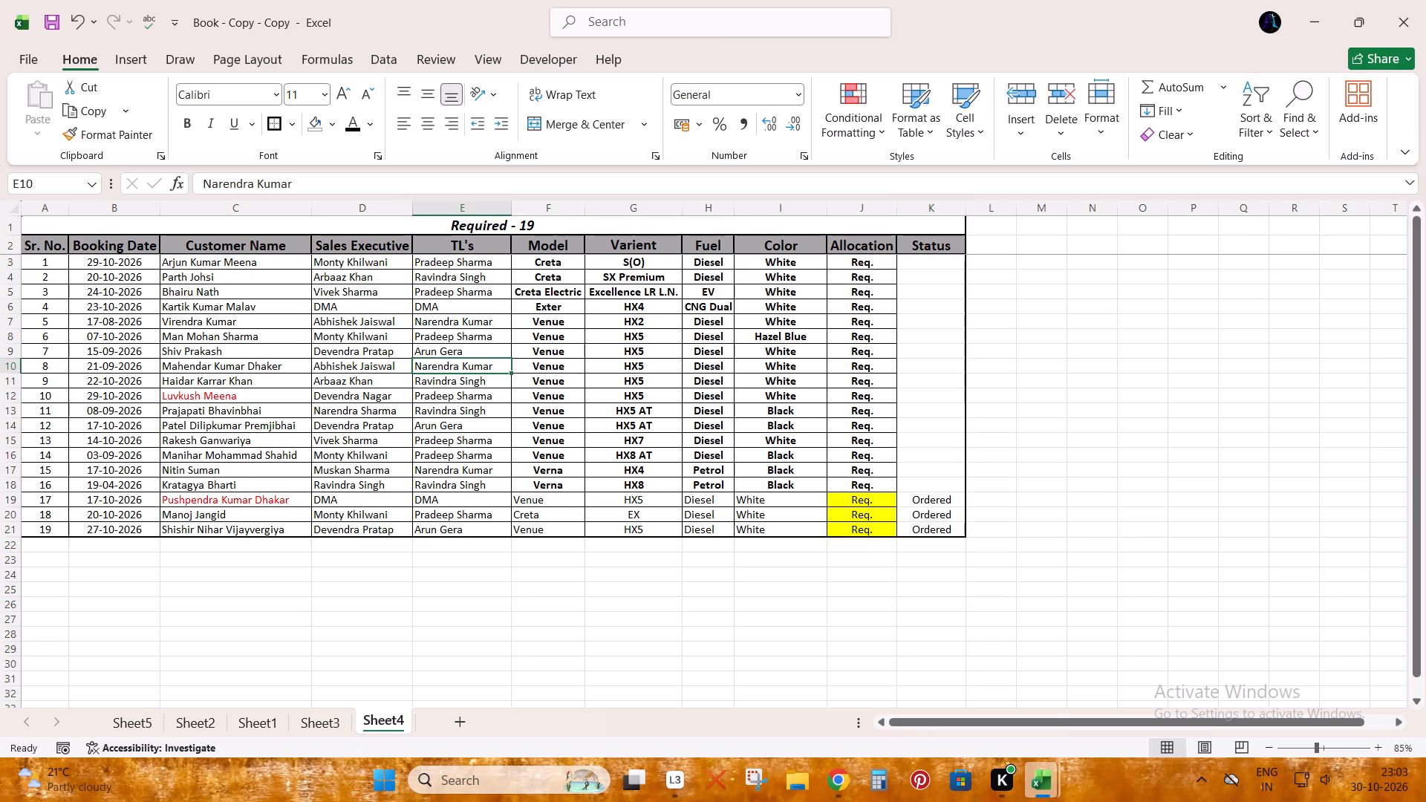
Close the Book - Copy - Copy workbook.
click(1425, 0)
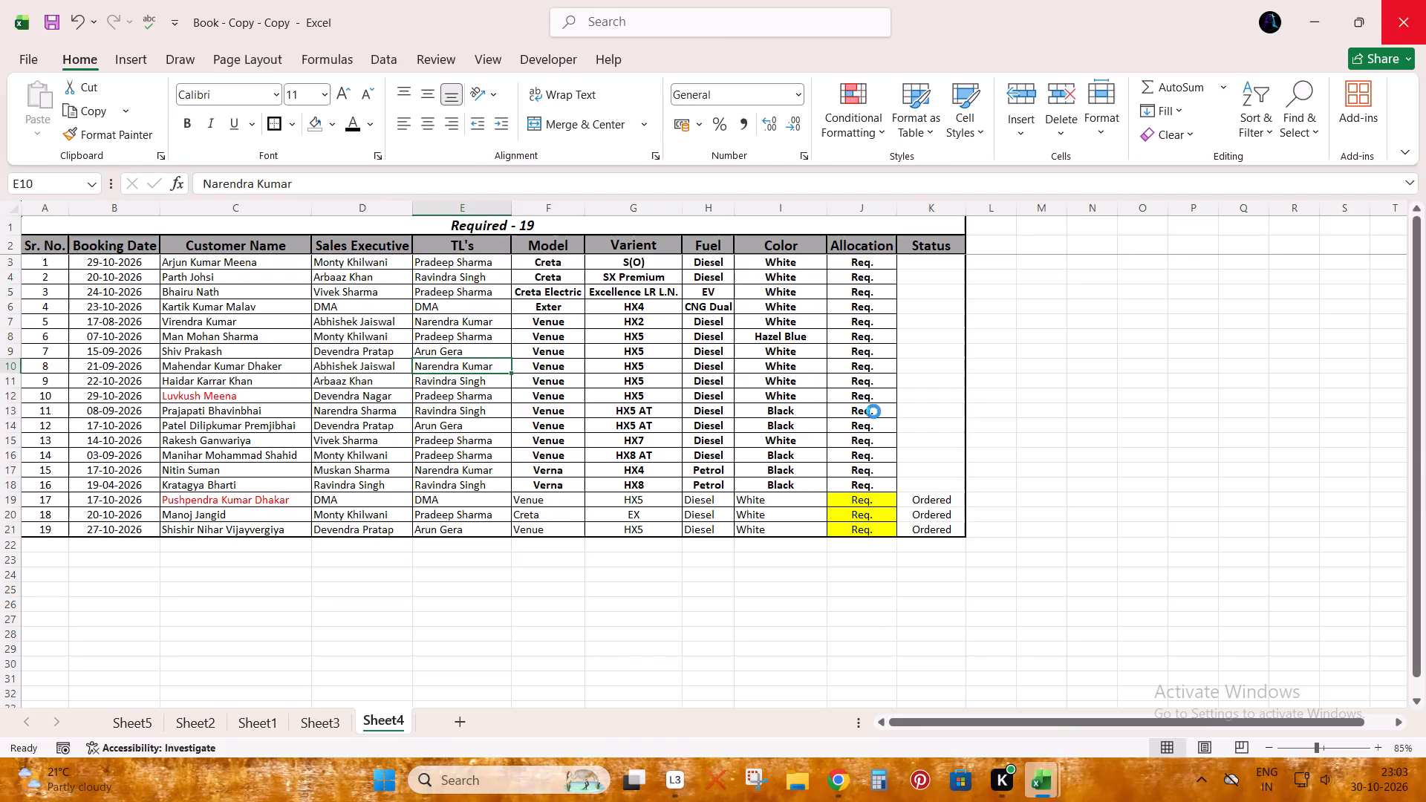
click(873, 399)
Switch to ALLOCATION STOCK SHEET, remove the filters from its STOCK sheet, and save and close the workbook.
key(alt+Tab)
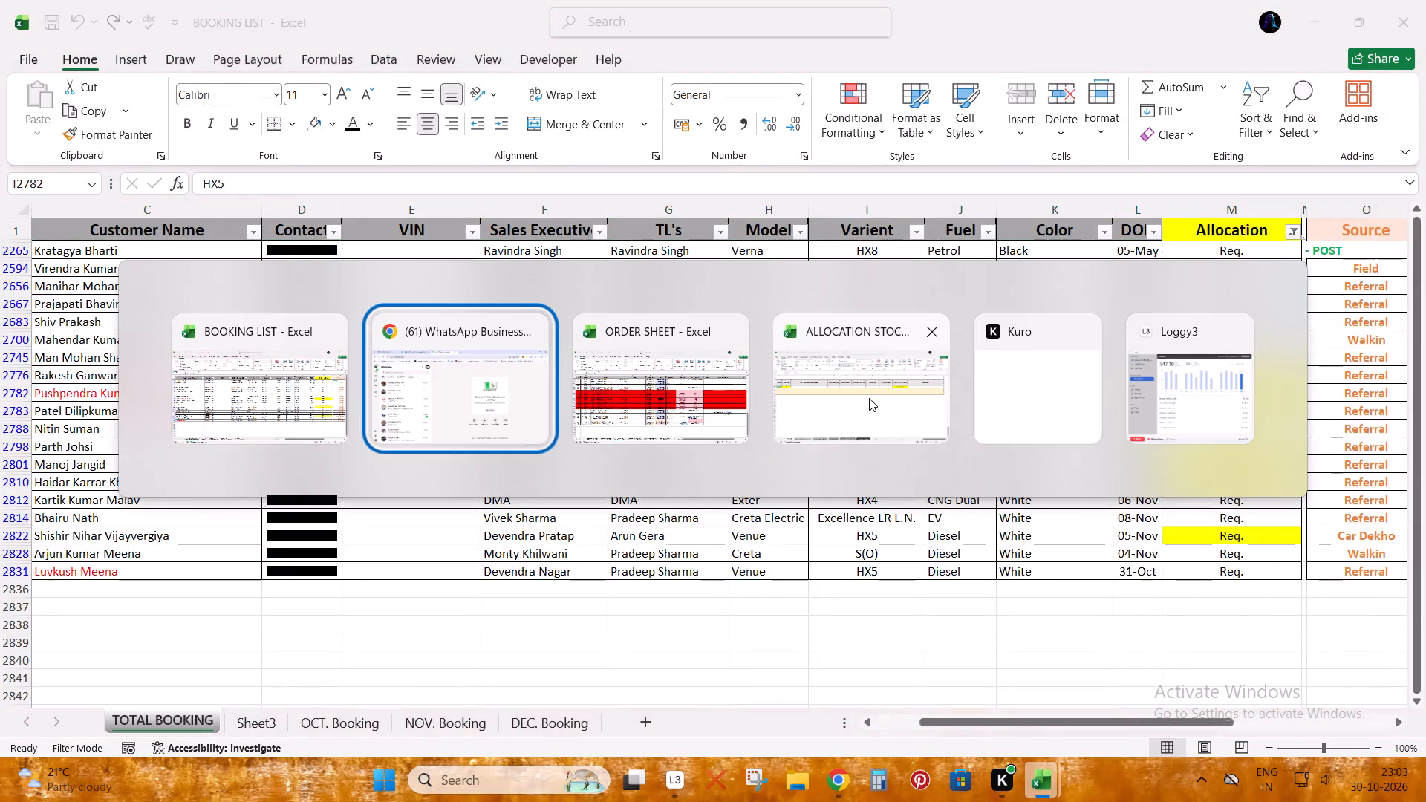
key(alt+Tab)
key(alt+Tab)
click(395, 282)
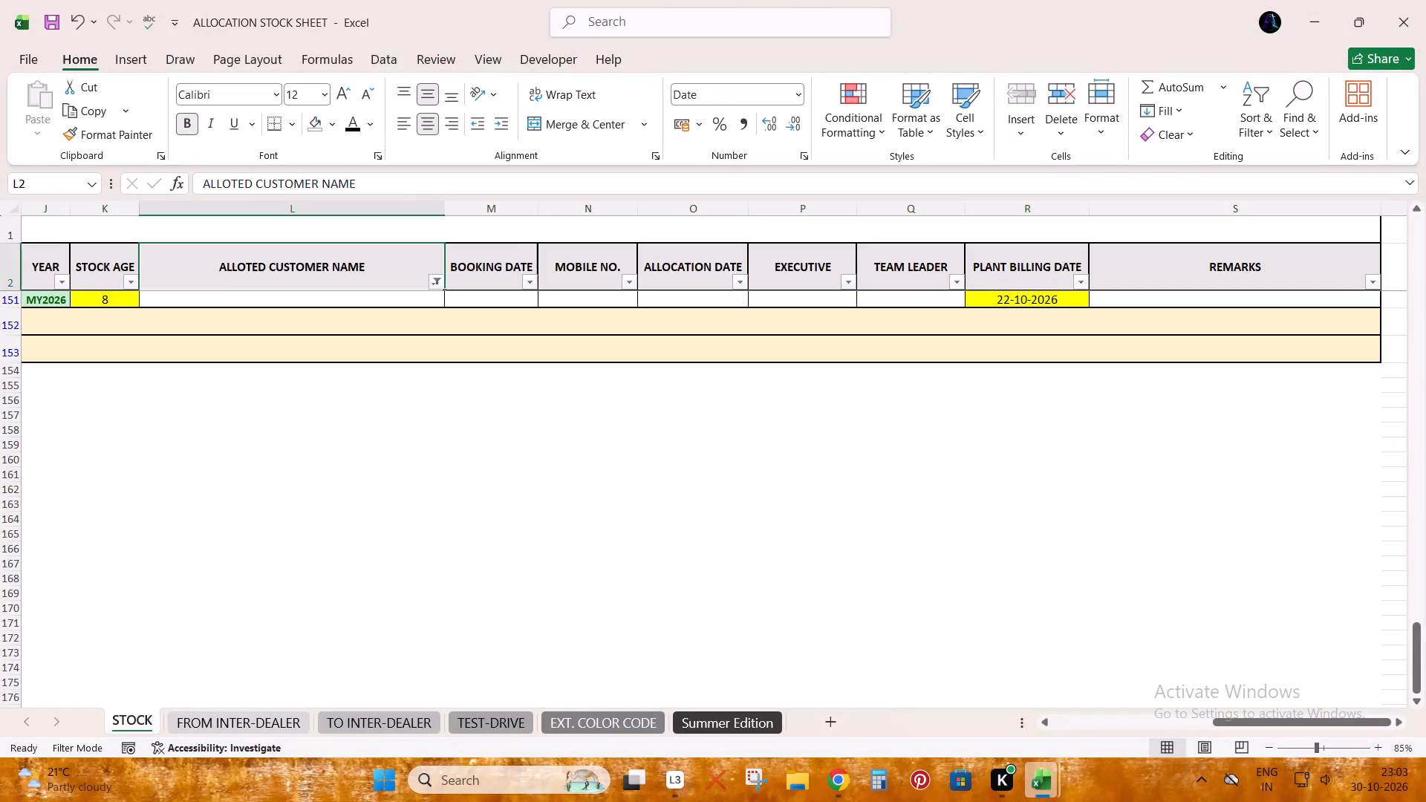
key(ctrl+shift+l)
key(ctrl+Left)
key(Down)
key(Up)
key(ctrl+s)
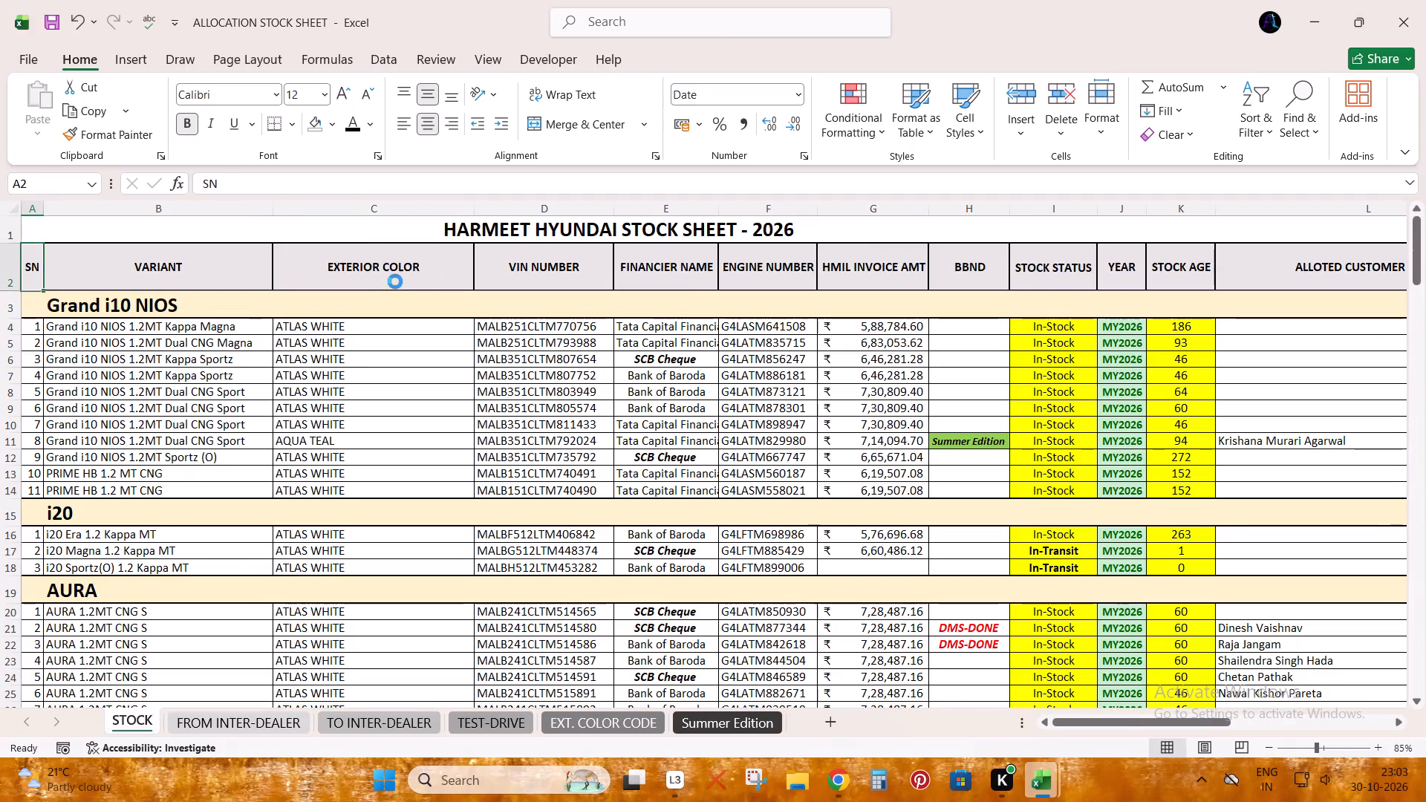
click(1425, 0)
Switch to the ORDER SHEET workbook, then save and close it.
key(alt+Tab)
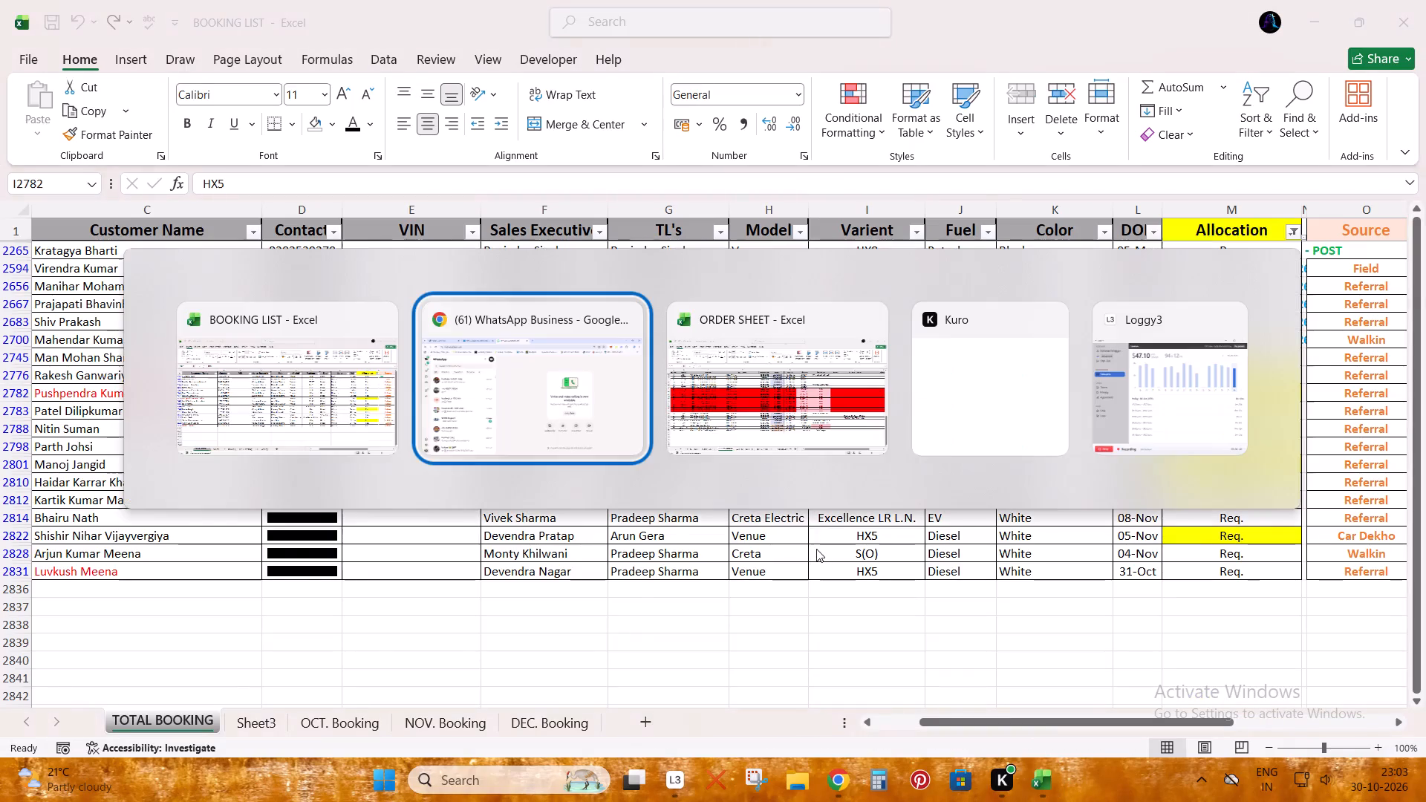
key(alt+Tab)
key(ctrl+Left)
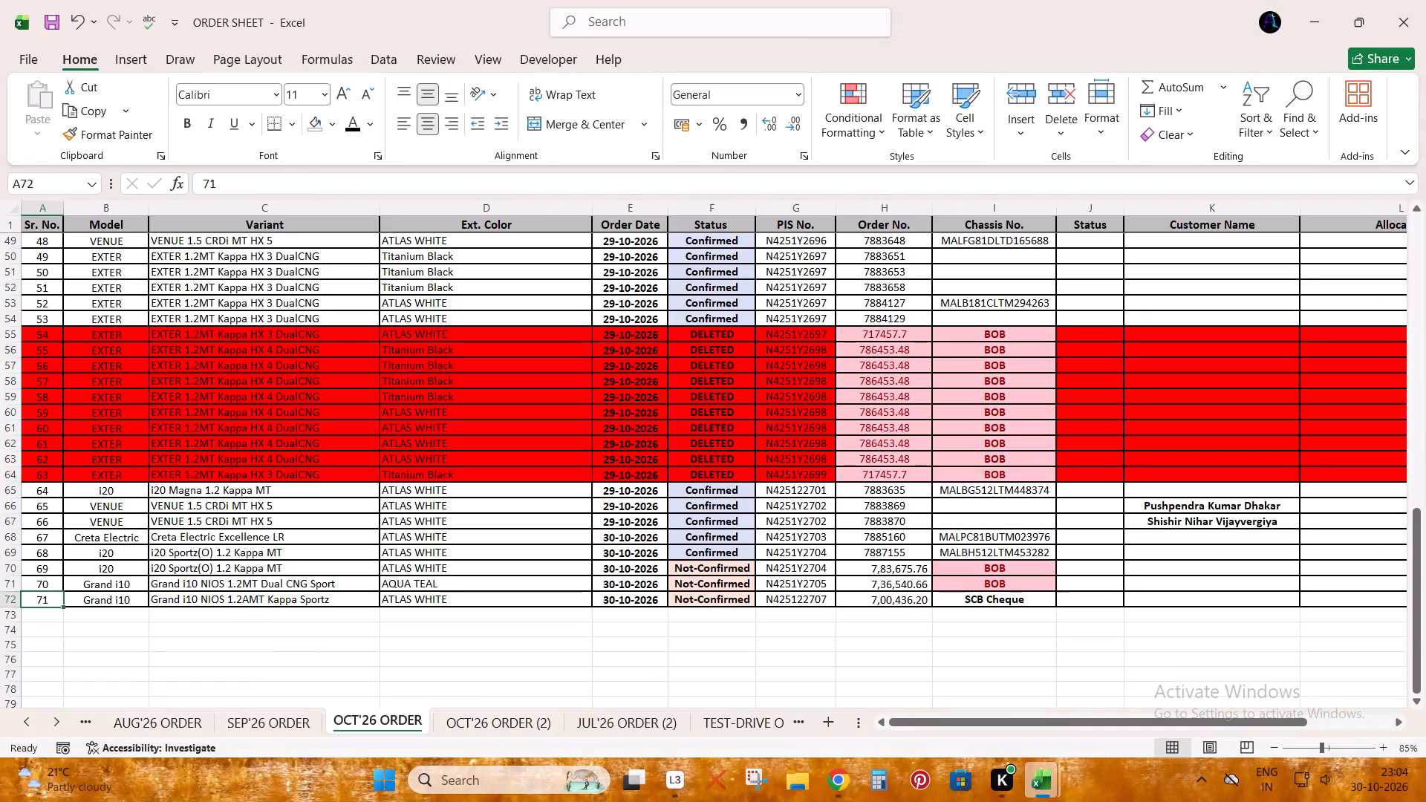
key(ctrl+s)
click(1425, 0)
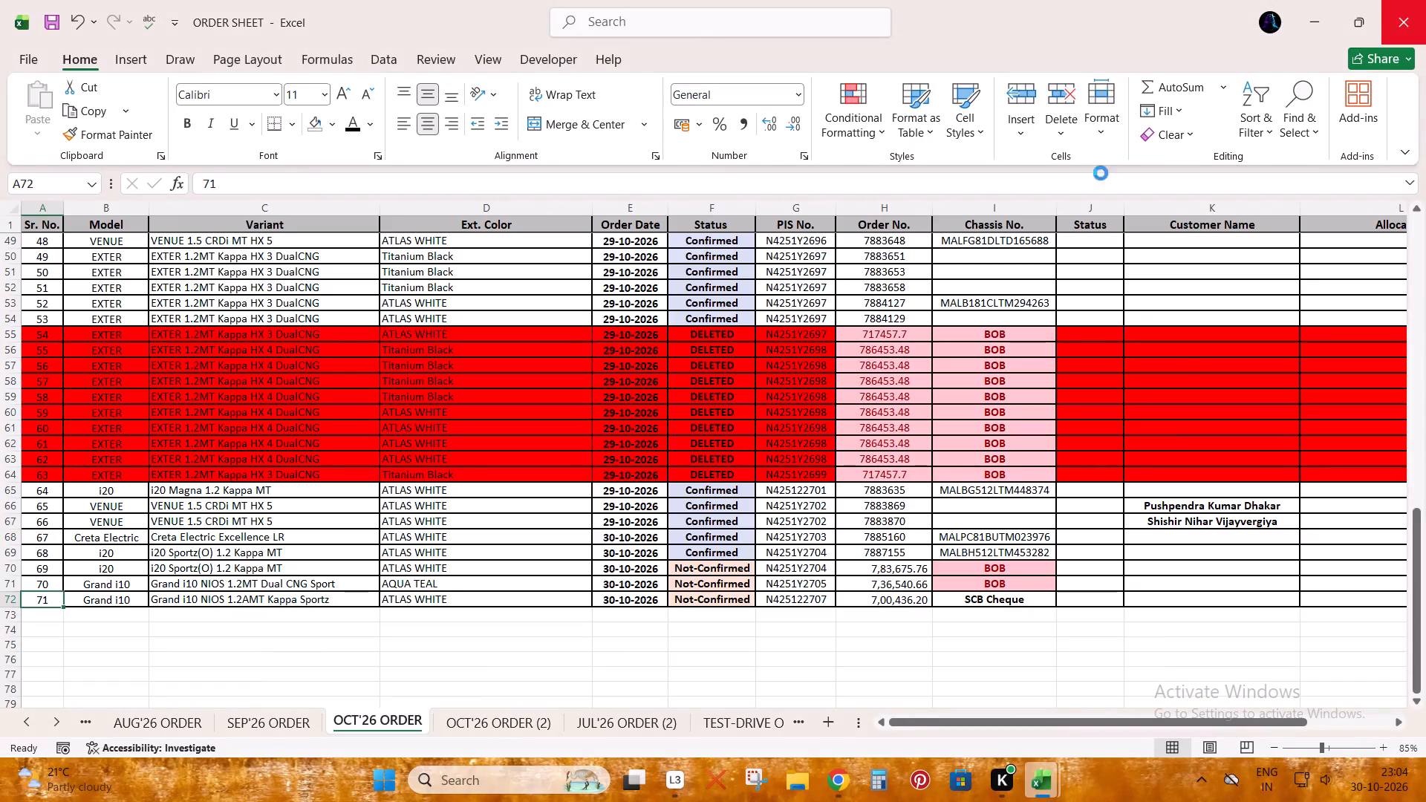
Remove the filters from BOOKING LIST's TOTAL BOOKING sheet and go to the last booking row.
key(ctrl+Up)
key(ctrl+Left)
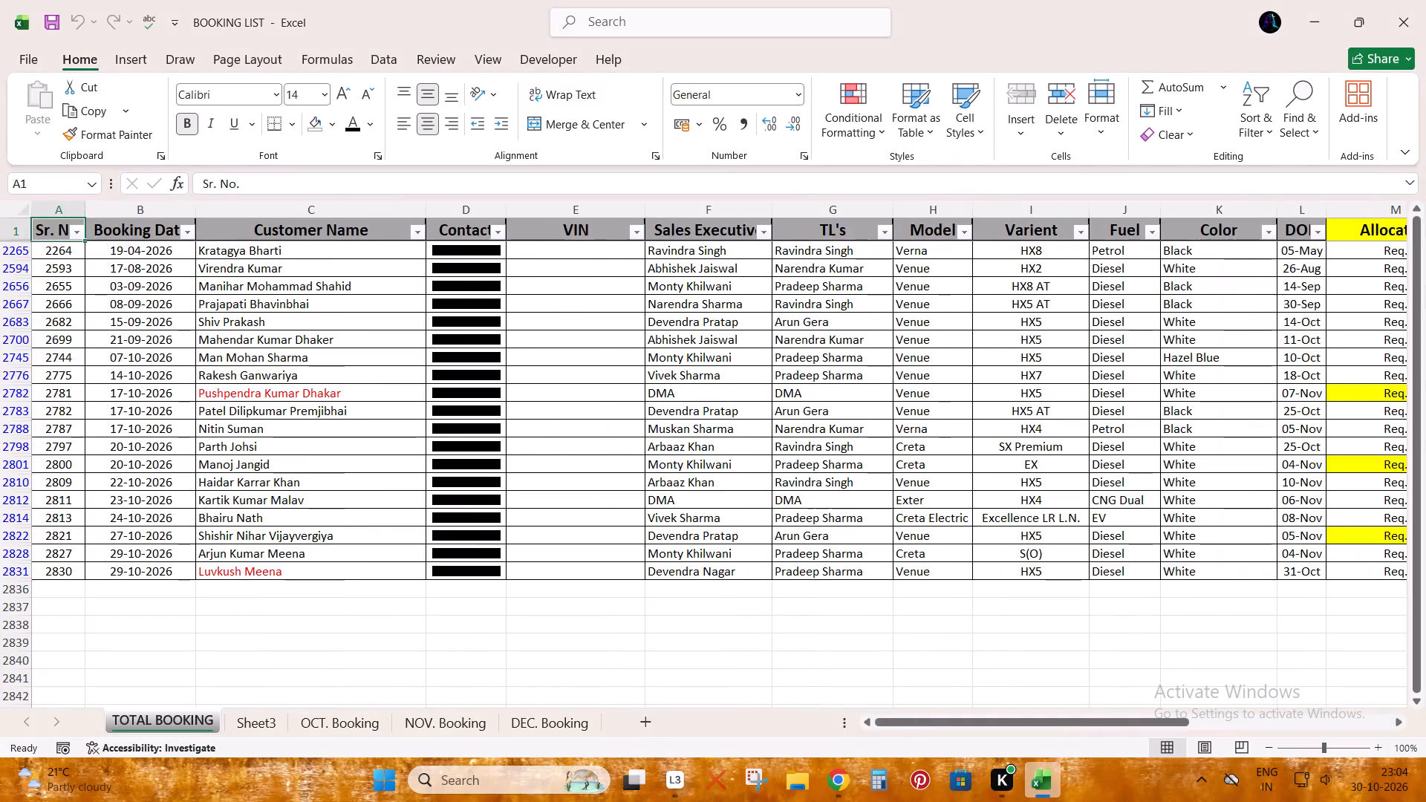
key(ctrl+shift+l)
key(ctrl+Left)
key(ctrl+Down)
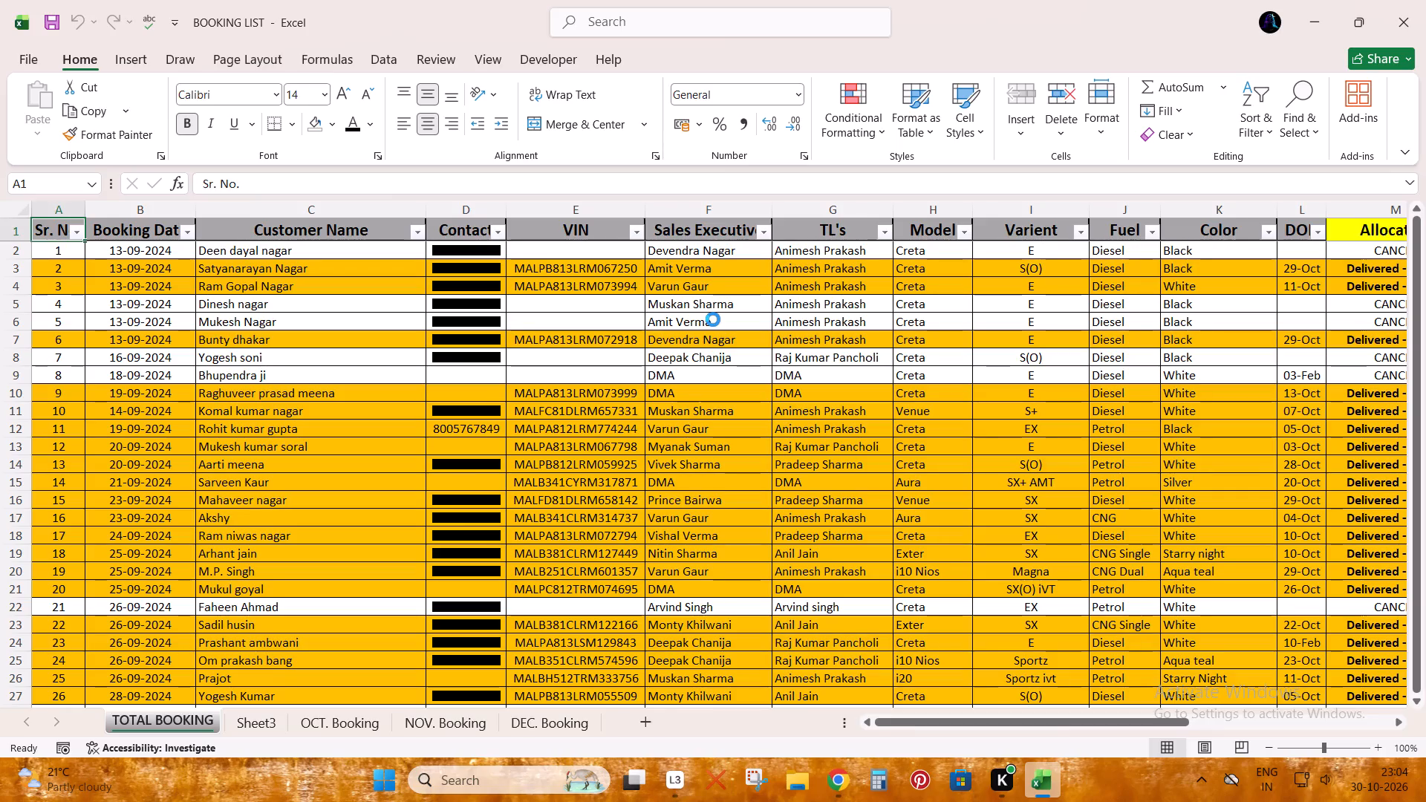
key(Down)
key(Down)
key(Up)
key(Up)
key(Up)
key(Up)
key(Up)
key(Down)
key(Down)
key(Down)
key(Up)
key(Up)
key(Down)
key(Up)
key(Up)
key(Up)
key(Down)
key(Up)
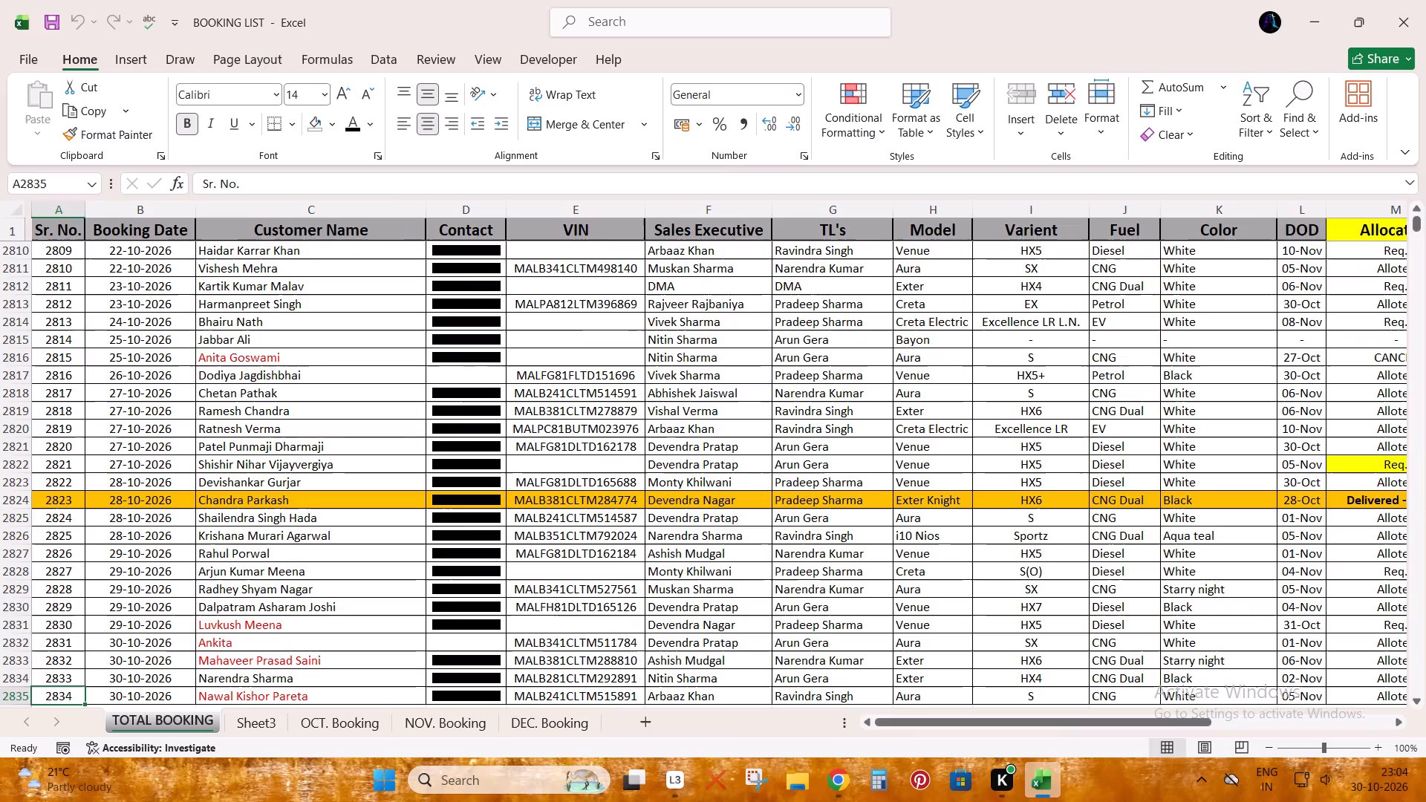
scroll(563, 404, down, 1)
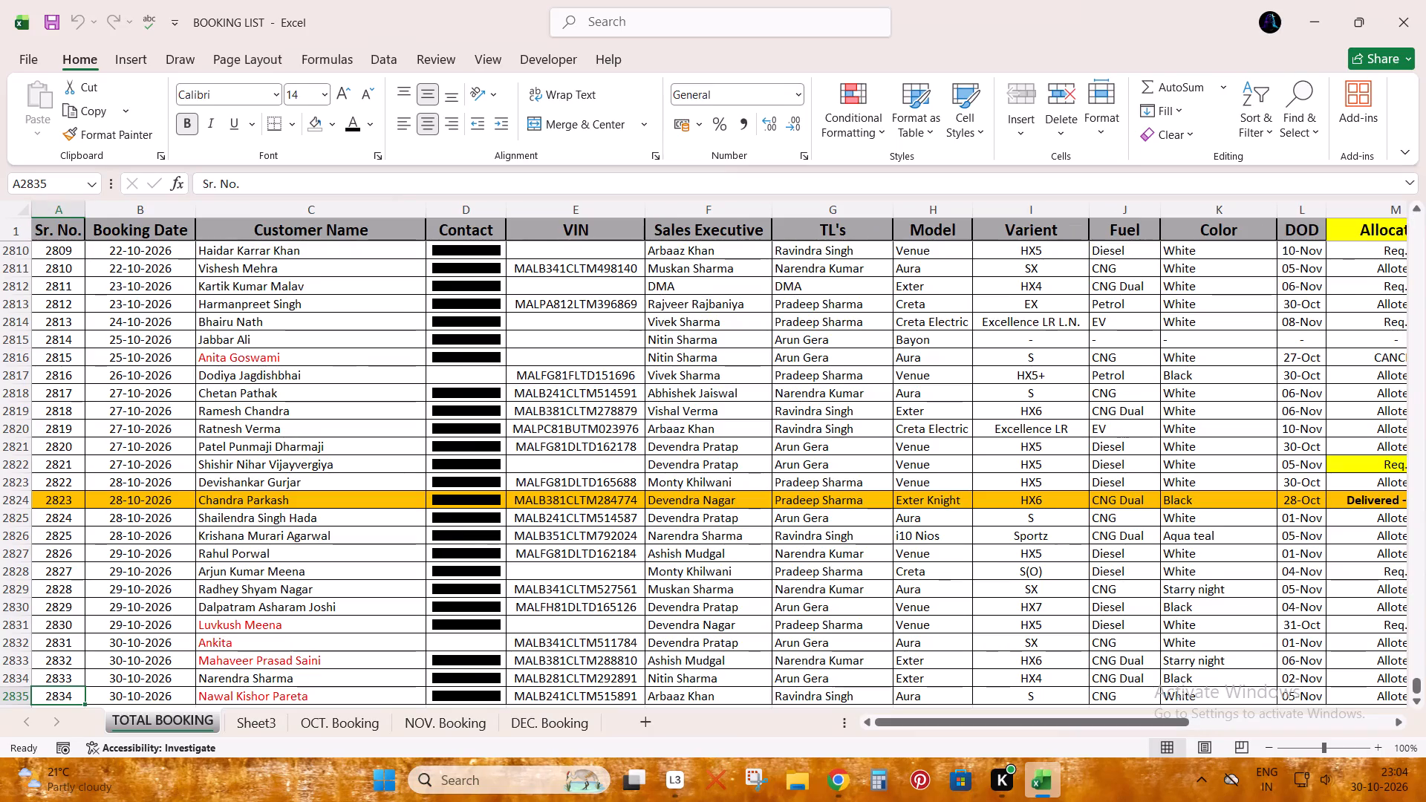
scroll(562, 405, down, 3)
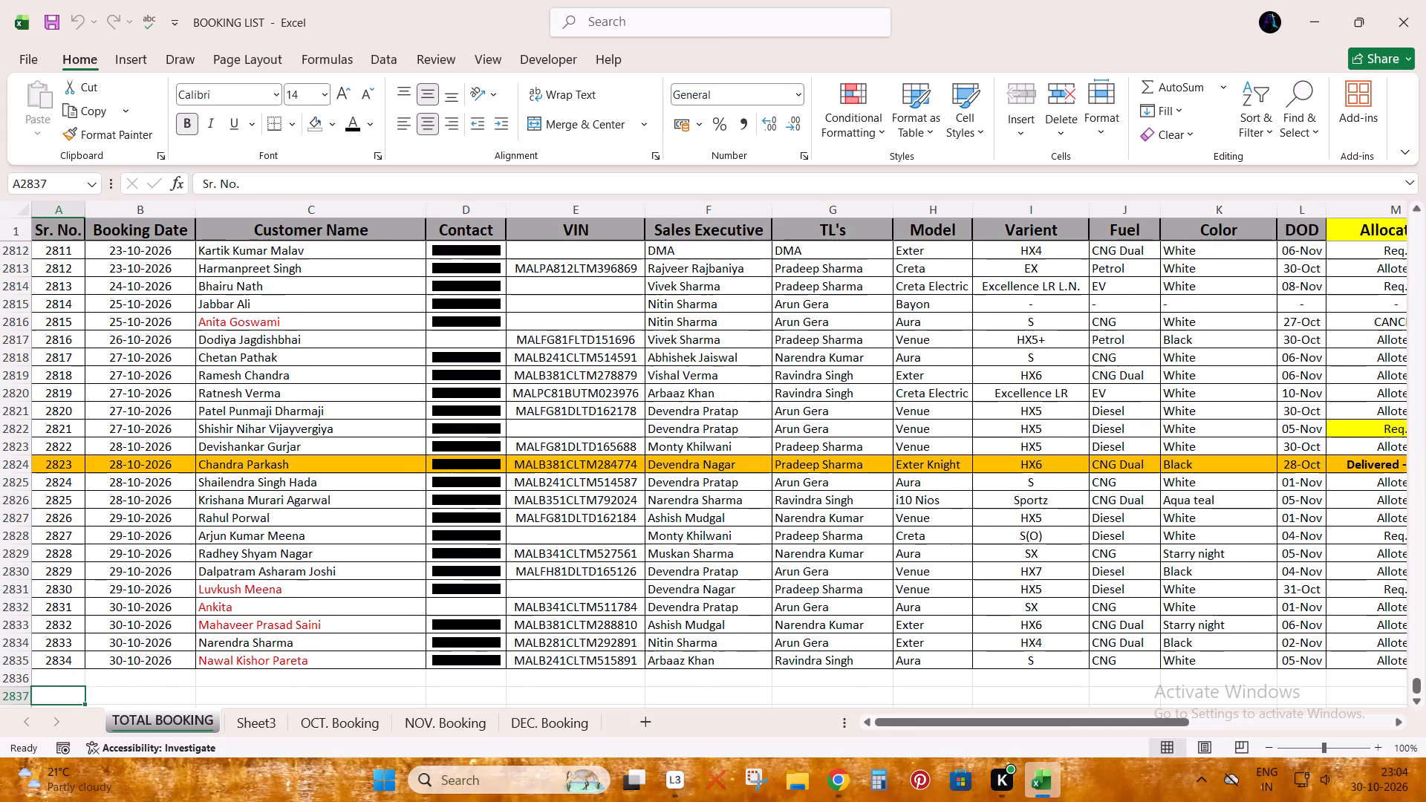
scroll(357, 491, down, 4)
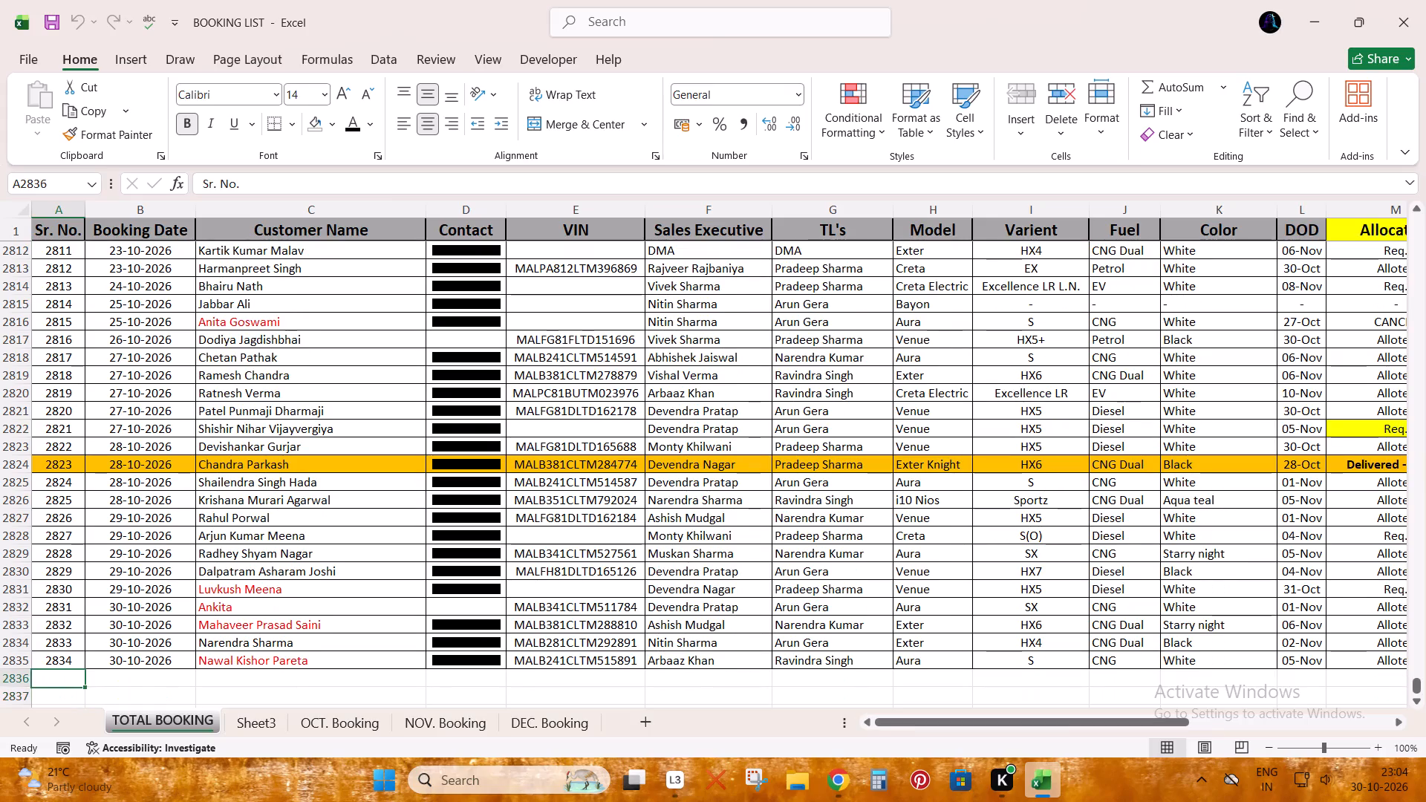
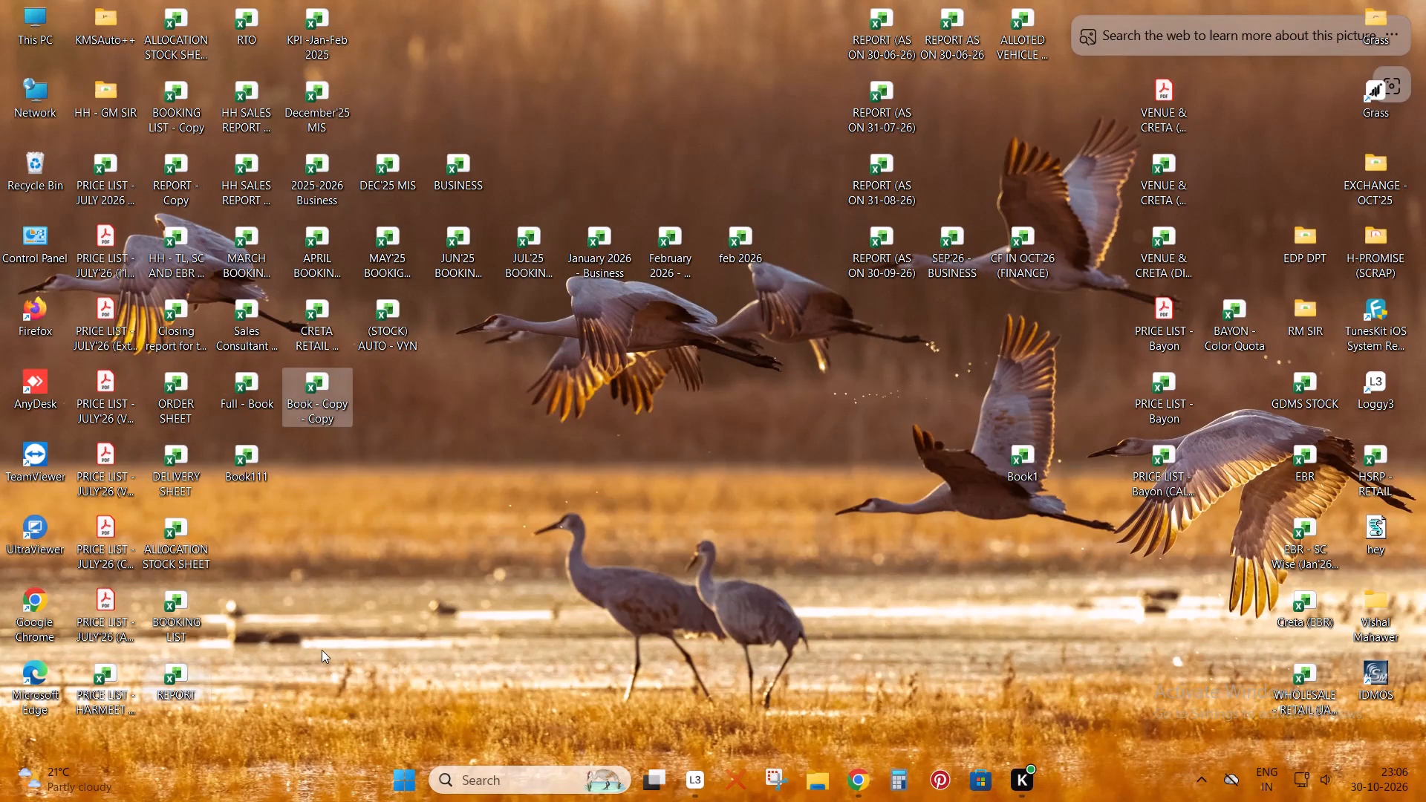
Reopen the Book - Copy - Copy workbook and bring the REPORT workbook to the front.
key(Return)
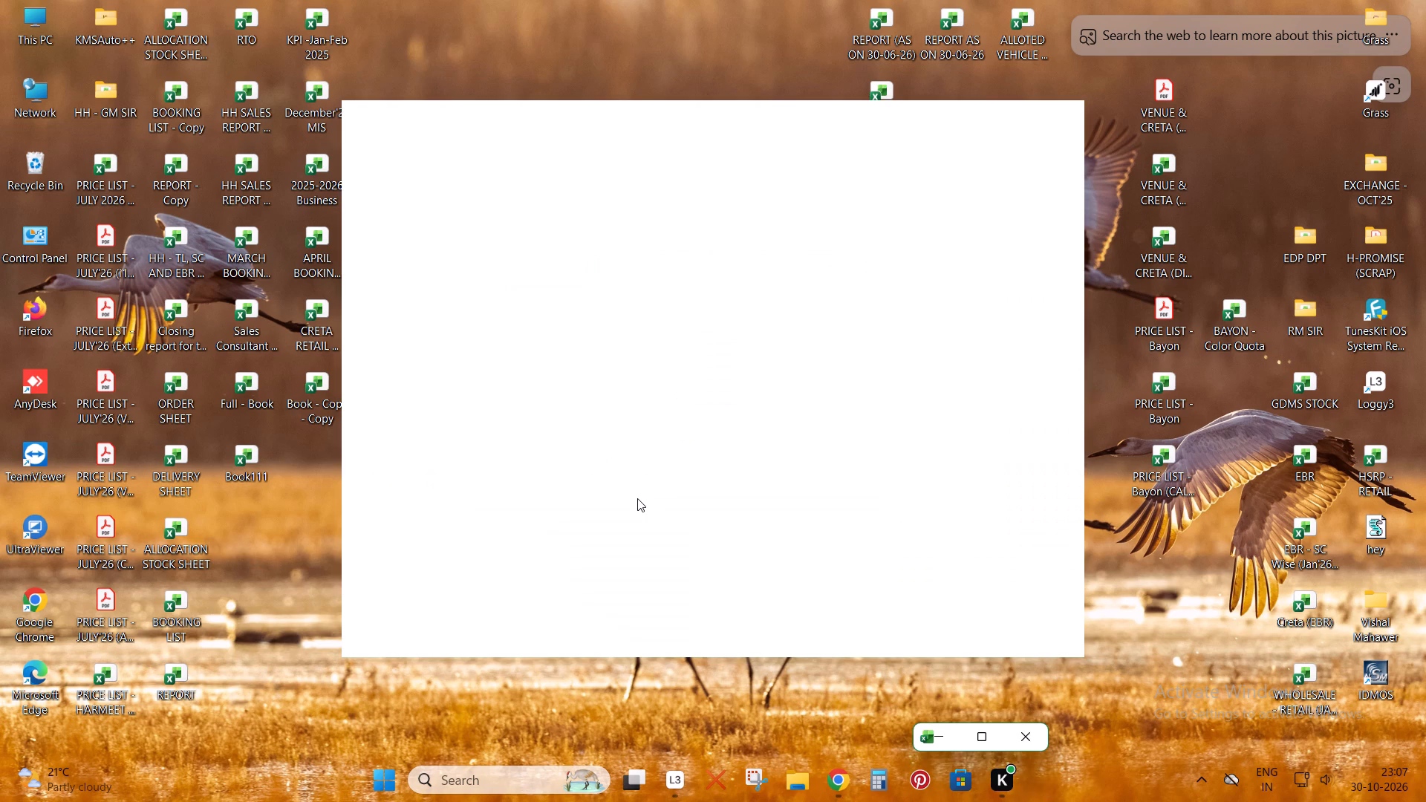
click(979, 738)
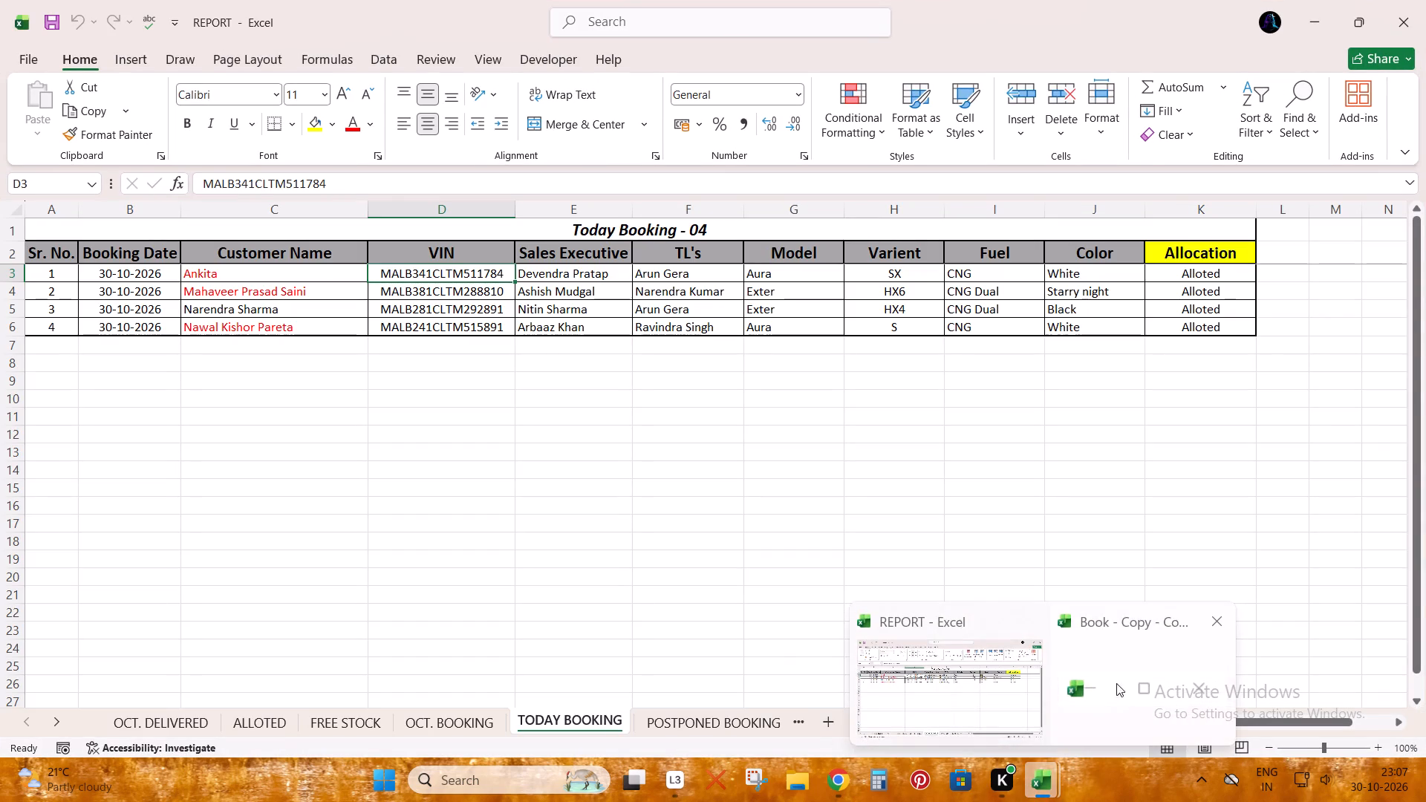
click(1121, 684)
click(148, 91)
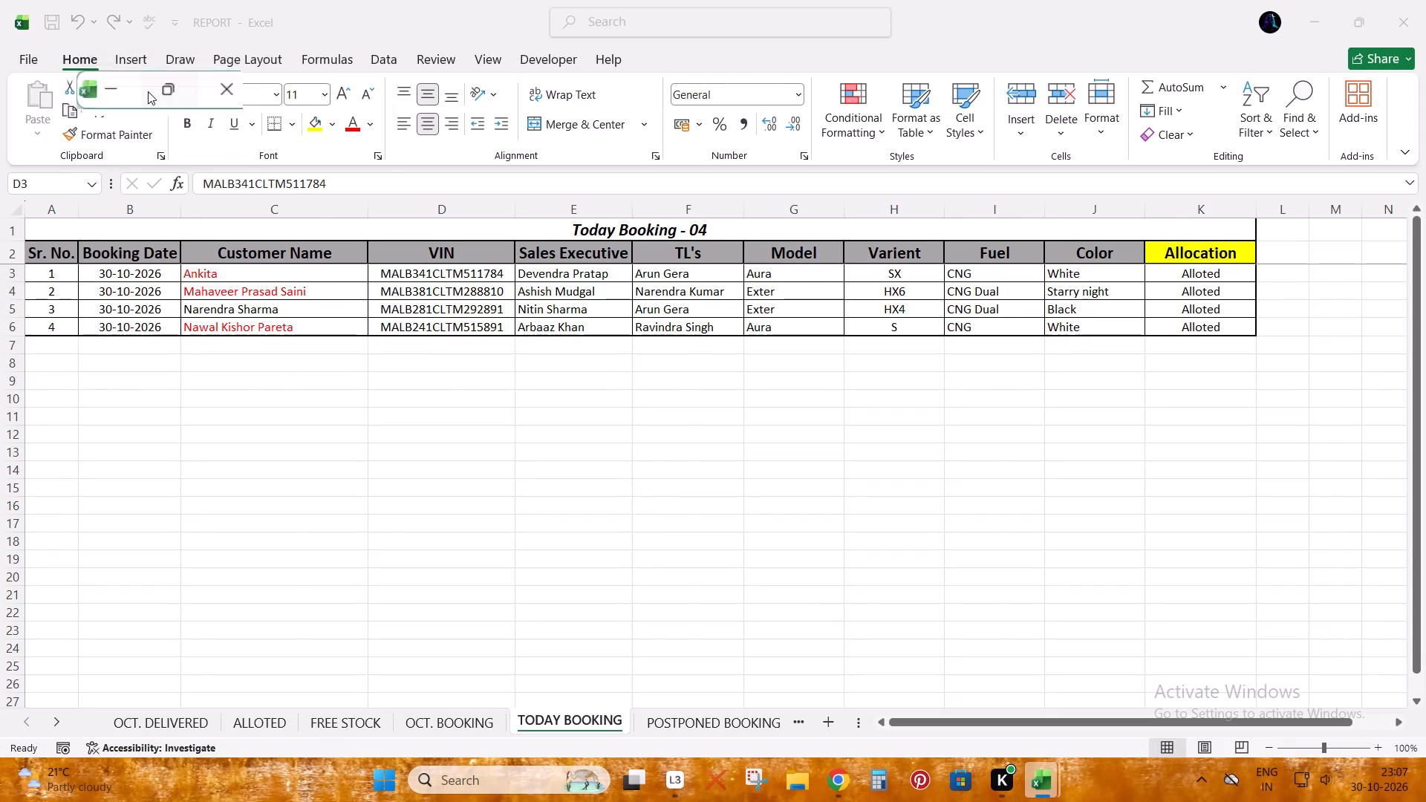
key(alt+grave)
key(alt+Tab)
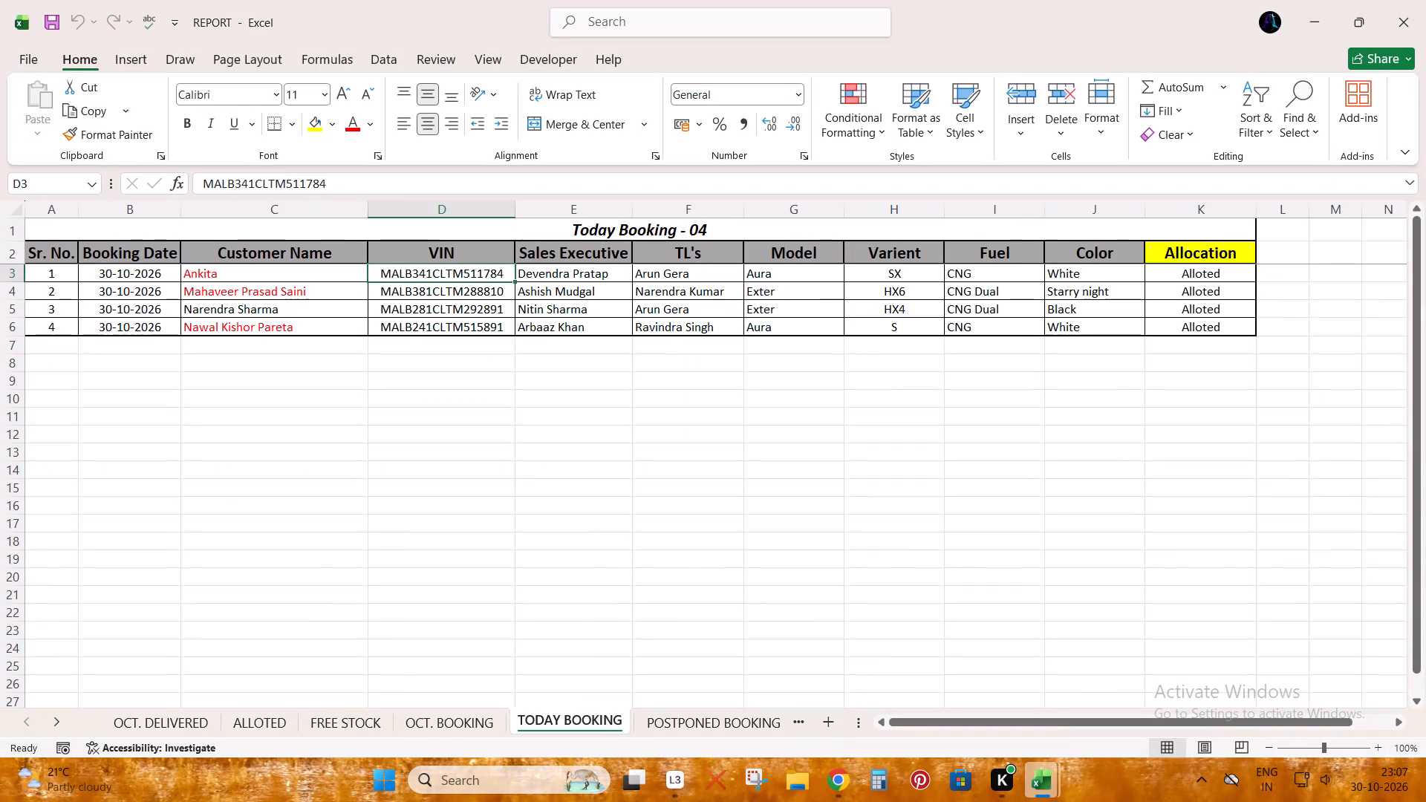
Copy Sheet2's allotted-stock rows from row 3 down in Book - Copy - Copy and paste them over REPORT's ALLOTED sheet from A3.
click(145, 719)
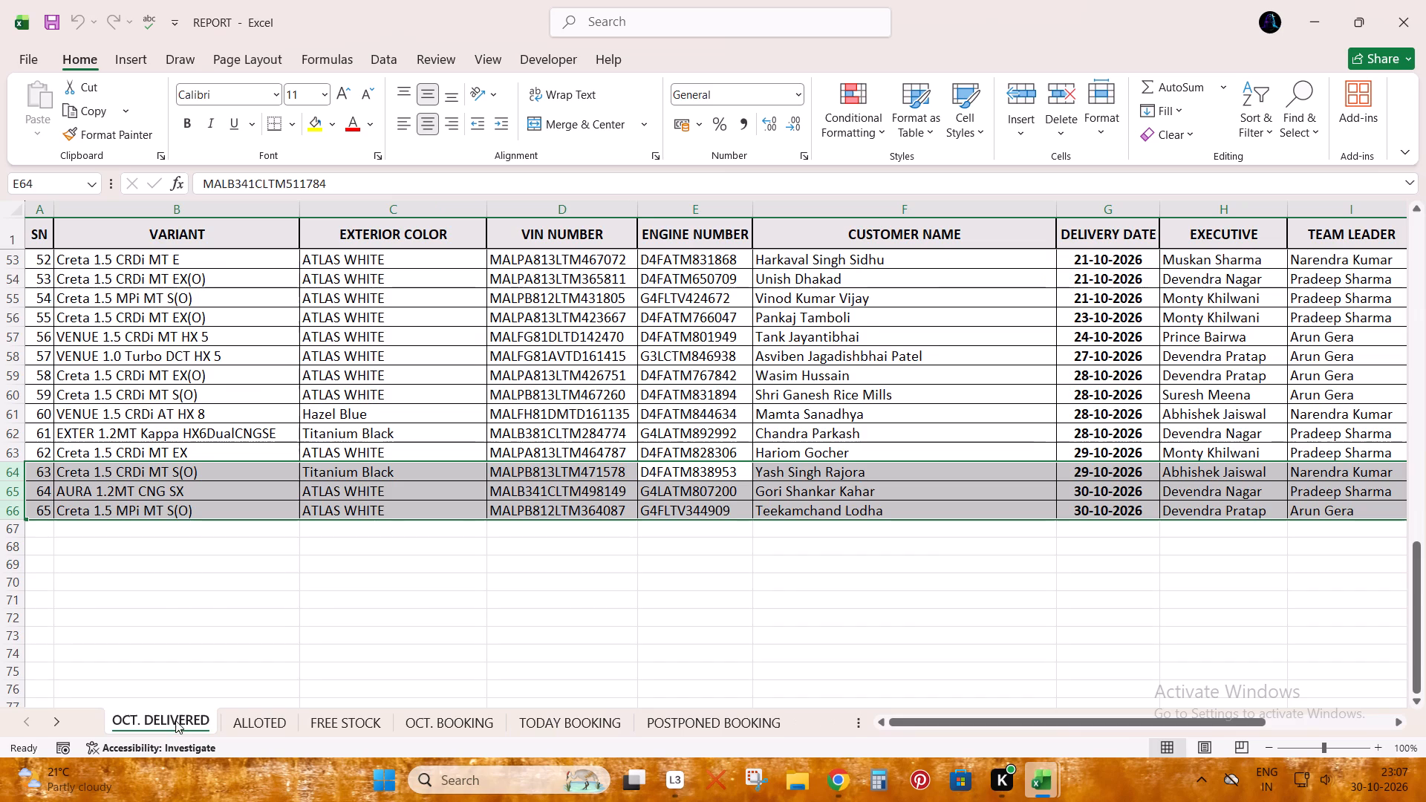
click(240, 722)
key(alt+Tab)
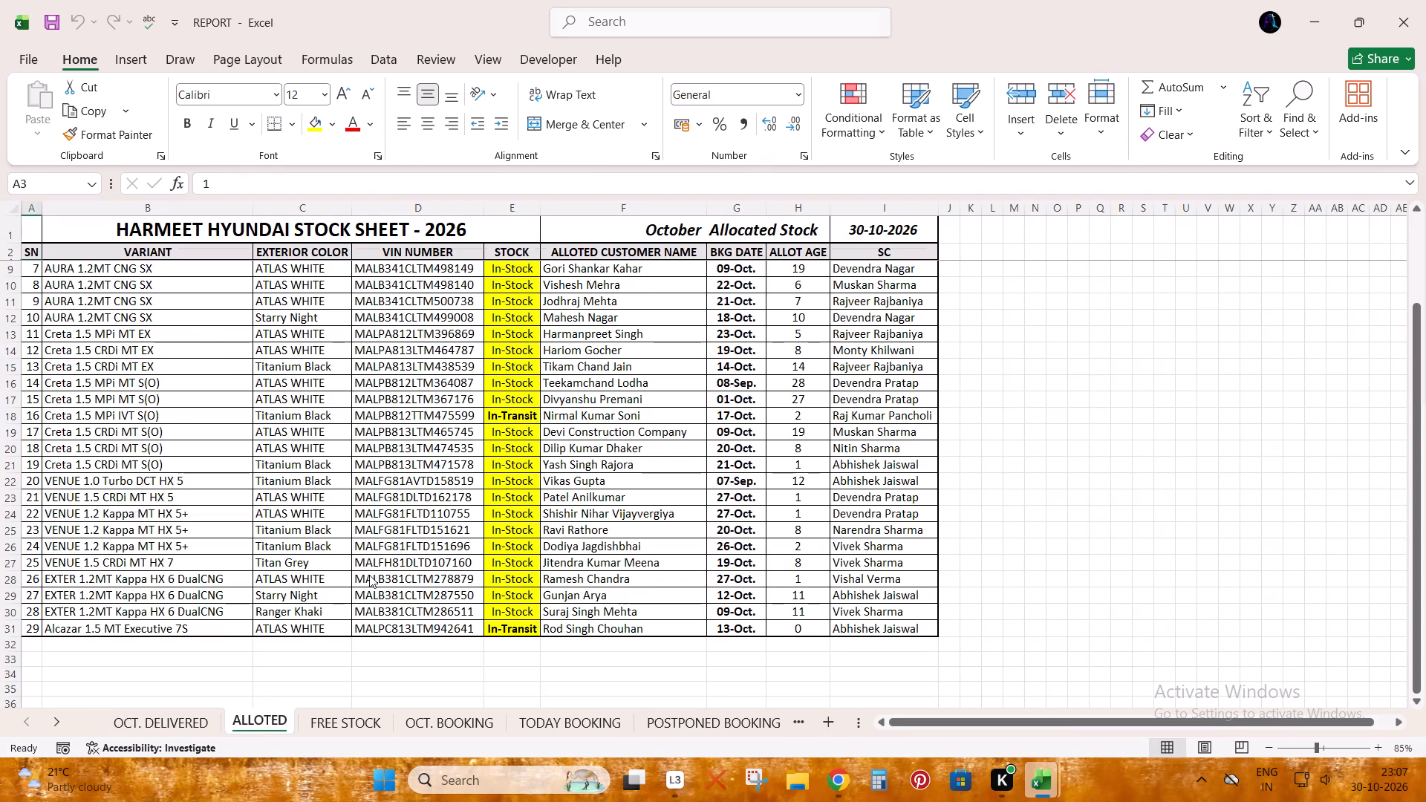
key(ctrl+Page_Up)
key(ctrl+Page_Up)
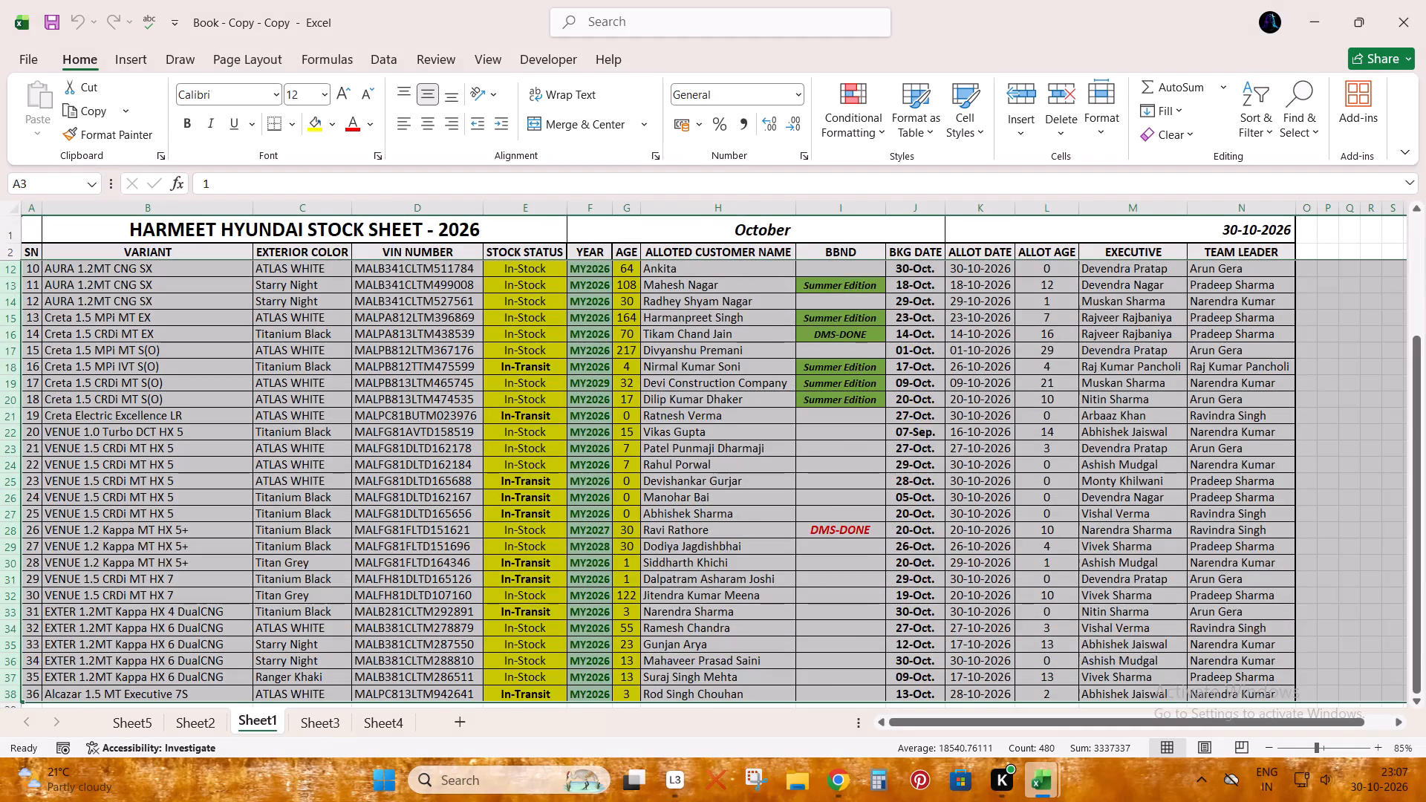
key(ctrl+Page_Up)
key(ctrl+Up)
key(ctrl+Left)
key(Down)
key(Left)
key(ctrl+Left)
key(Down)
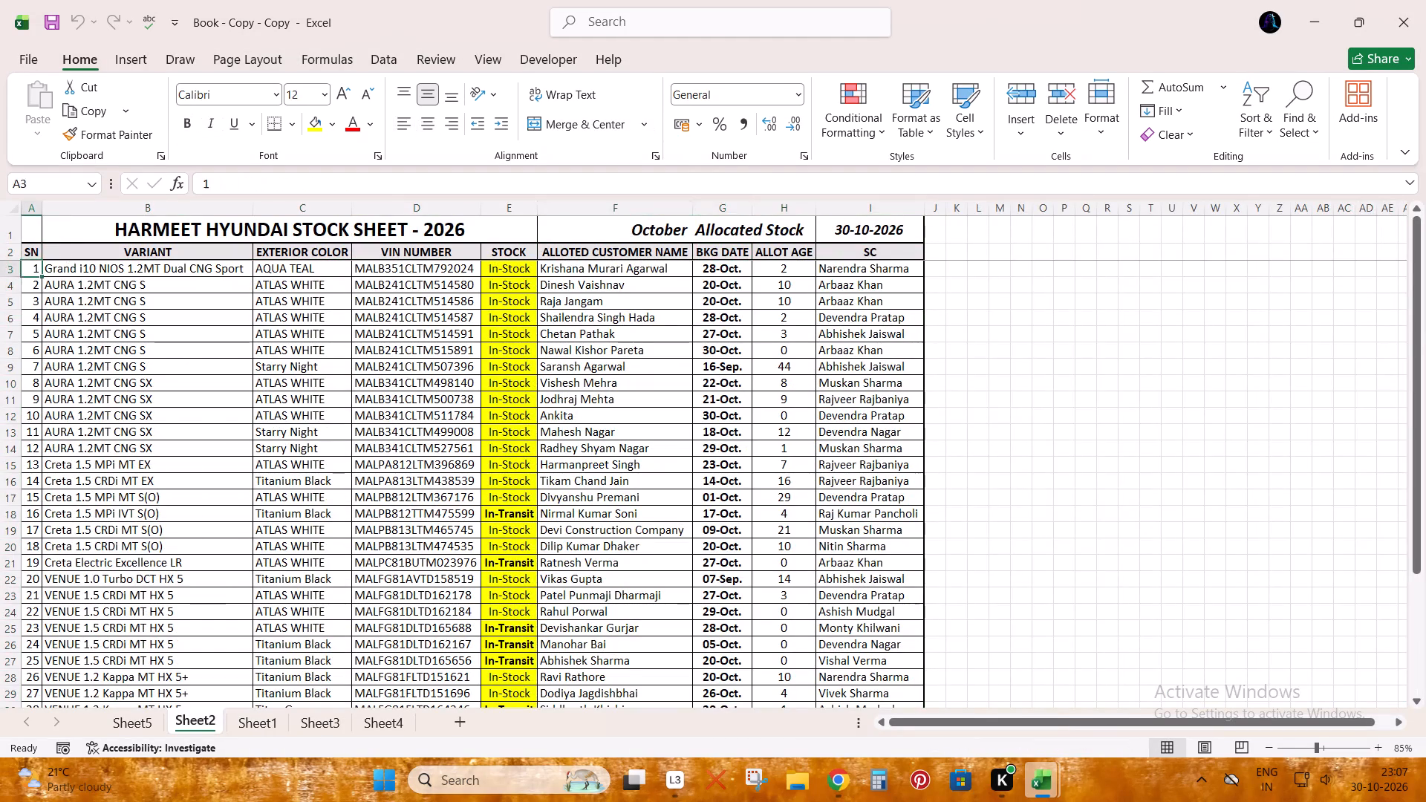
key(shift+space)
key(ctrl+shift+Down)
key(ctrl+c)
key(alt+Tab)
key(ctrl+Up)
key(ctrl+Left)
key(Down)
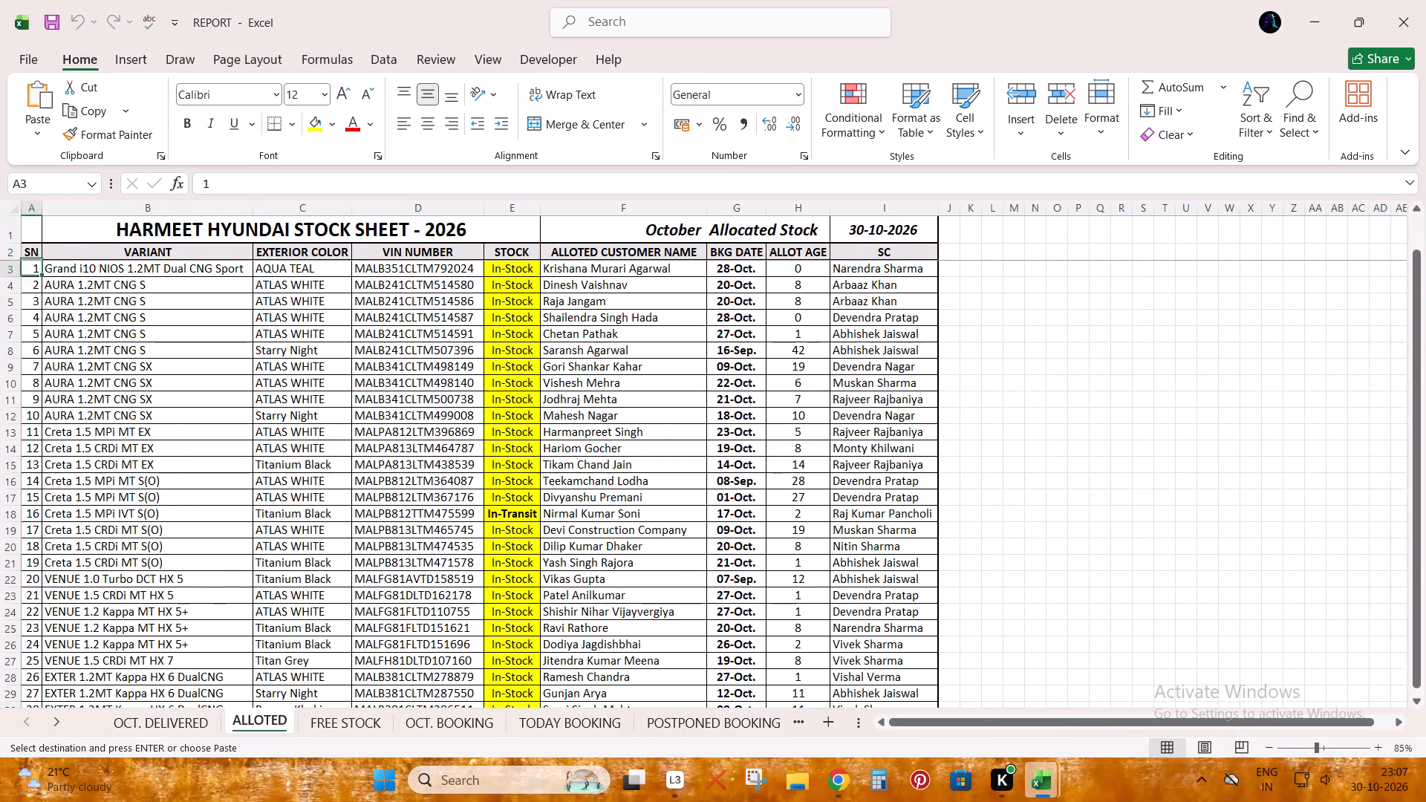
key(ctrl+v)
Copy all allocated-stock rows from row 3 down on Sheet1 of Book - Copy - Copy.
key(ctrl+Page_Down)
key(alt+Tab)
key(ctrl+Page_Down)
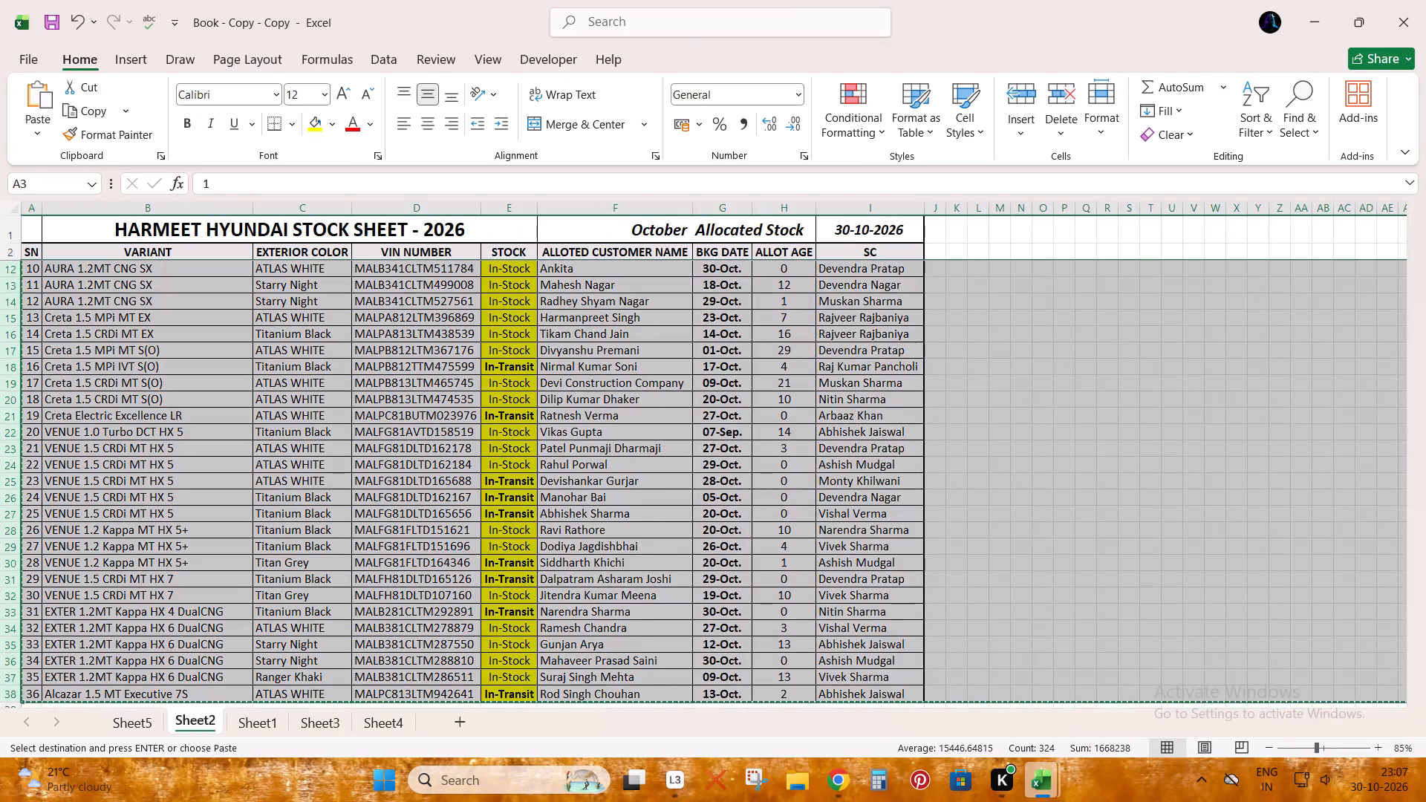
key(ctrl+Up)
key(ctrl+Left)
key(Down)
key(shift+space)
key(ctrl+shift+Down)
key(ctrl+c)
Unhide the ALLOTED (HH) sheet in the REPORT workbook.
key(alt+Tab)
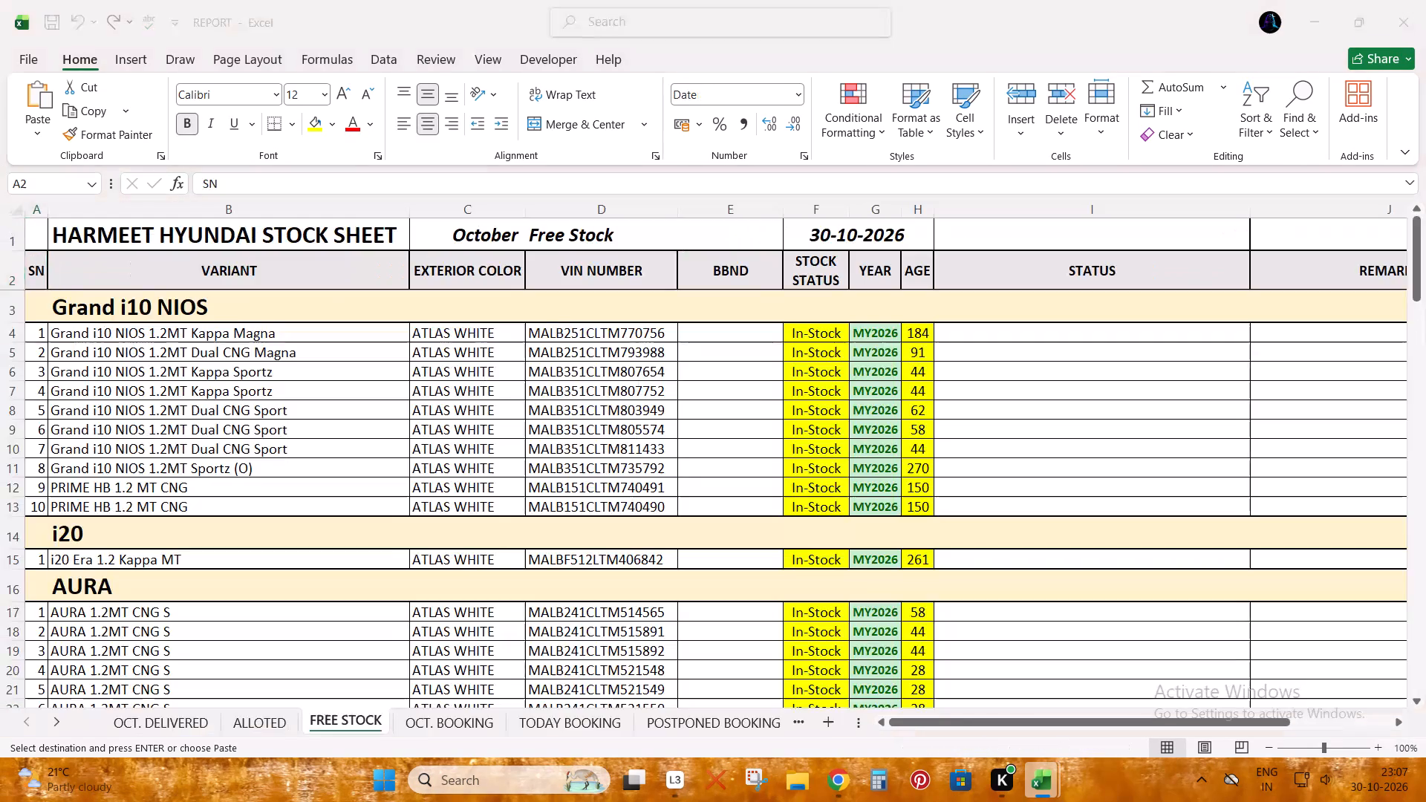
key(ctrl+Up)
key(ctrl+Left)
key(Down)
key(alt+Tab)
key(alt+Tab)
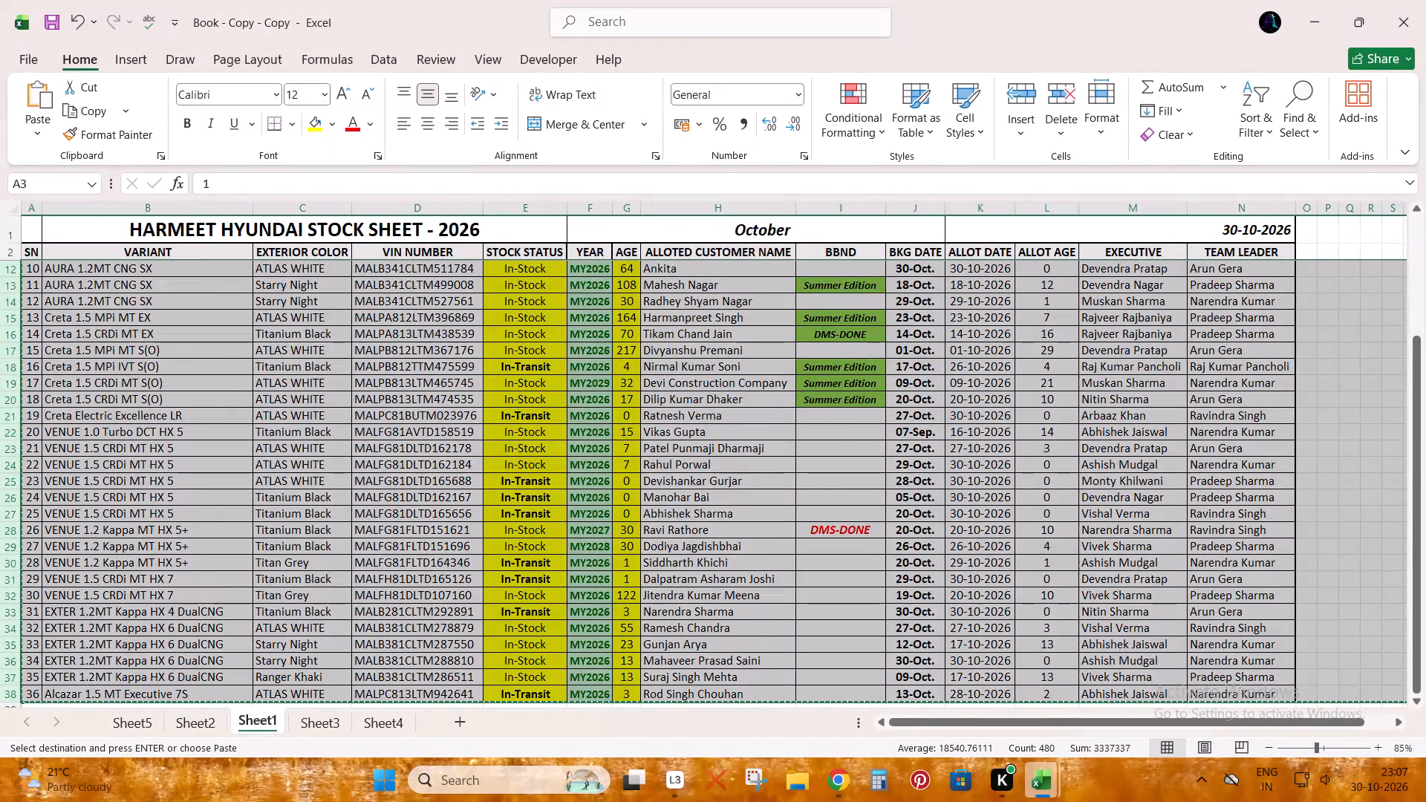
right_click(274, 722)
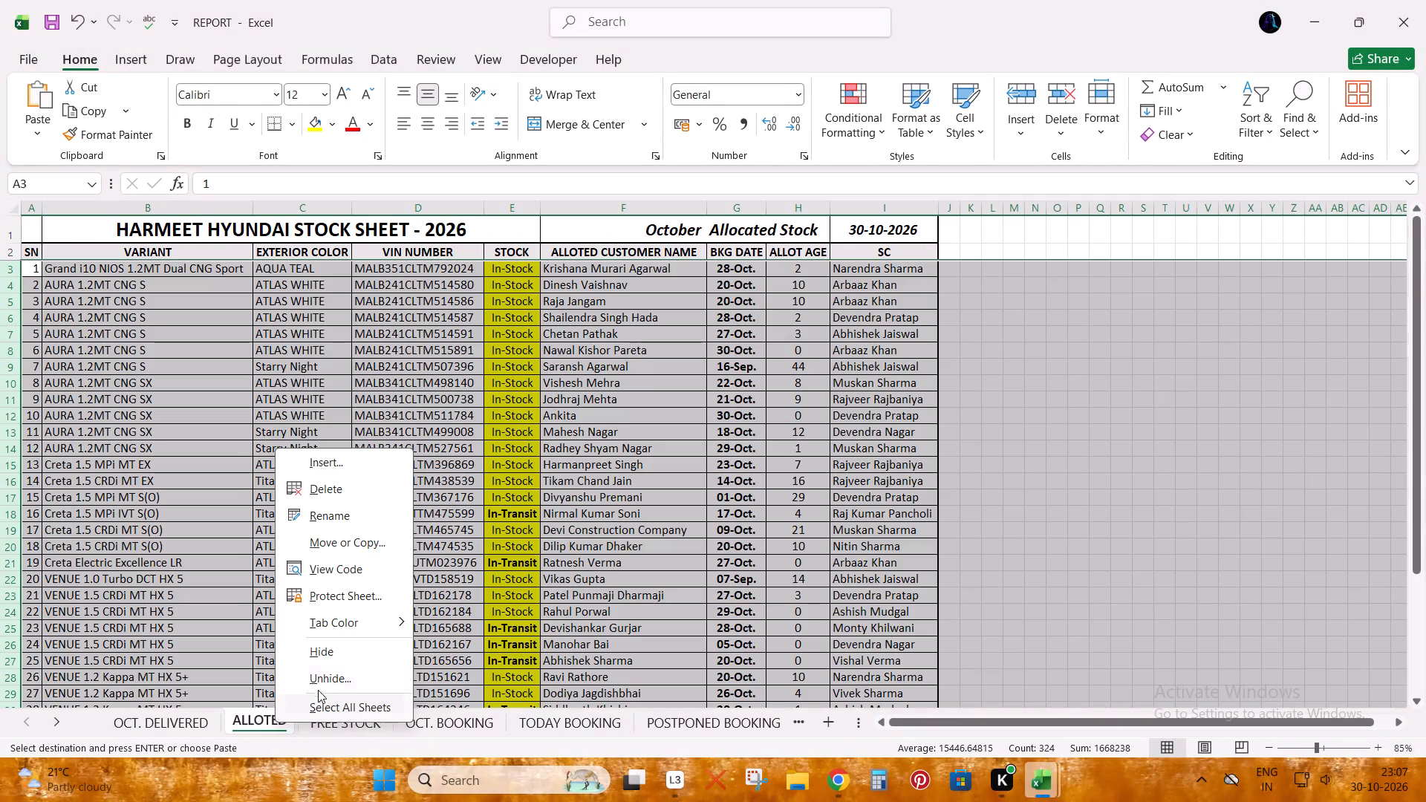
click(322, 687)
key(Return)
Paste the copied Sheet1 rows over the existing list in ALLOTED (HH), starting at A3.
key(alt+Tab)
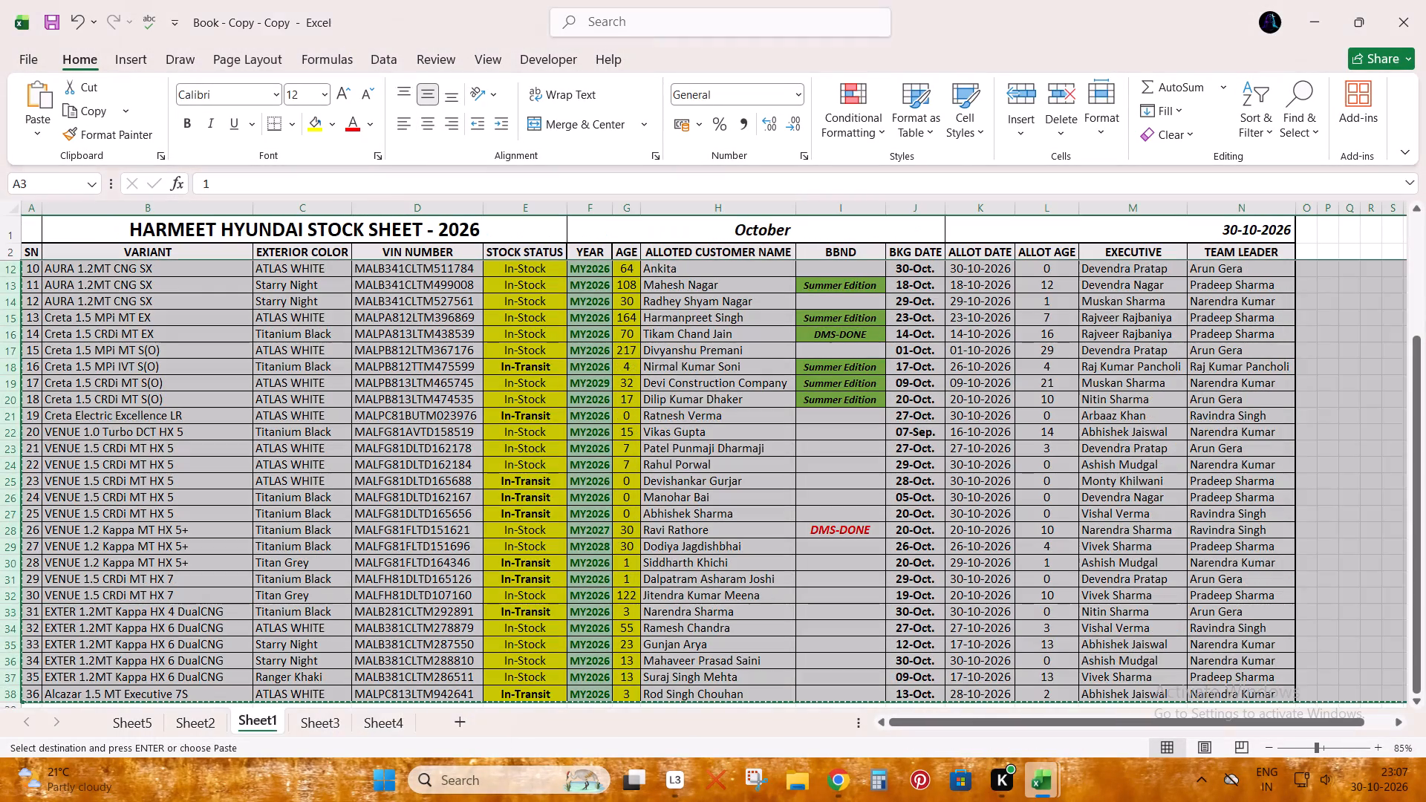
key(alt+Tab)
key(ctrl+Up)
key(Left)
key(Down)
key(Down)
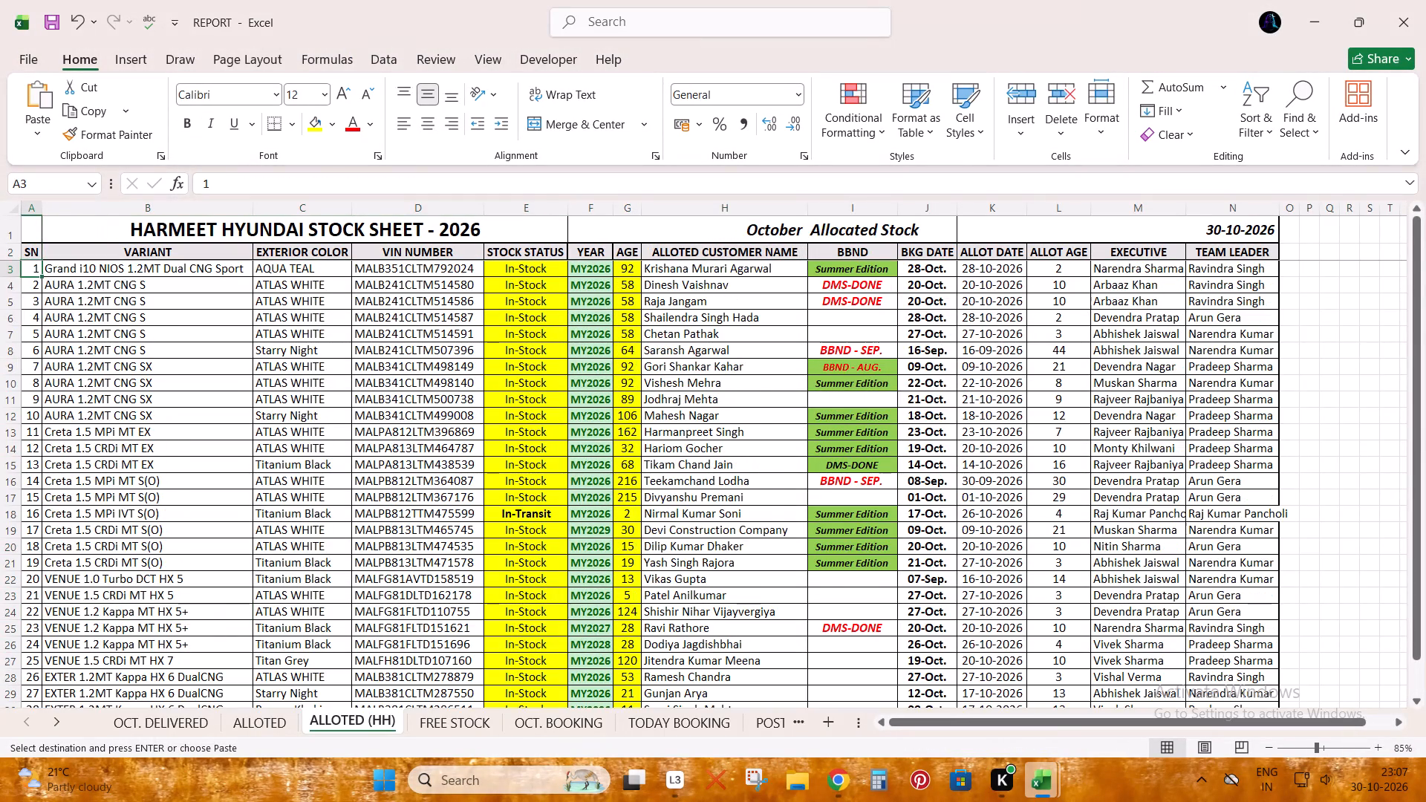
key(ctrl+v)
Copy Sheet3's free-stock rows 3 to 111 in Book - Copy - Copy and paste them over REPORT's FREE STOCK sheet from A3.
key(ctrl+Page_Down)
key(alt+Tab)
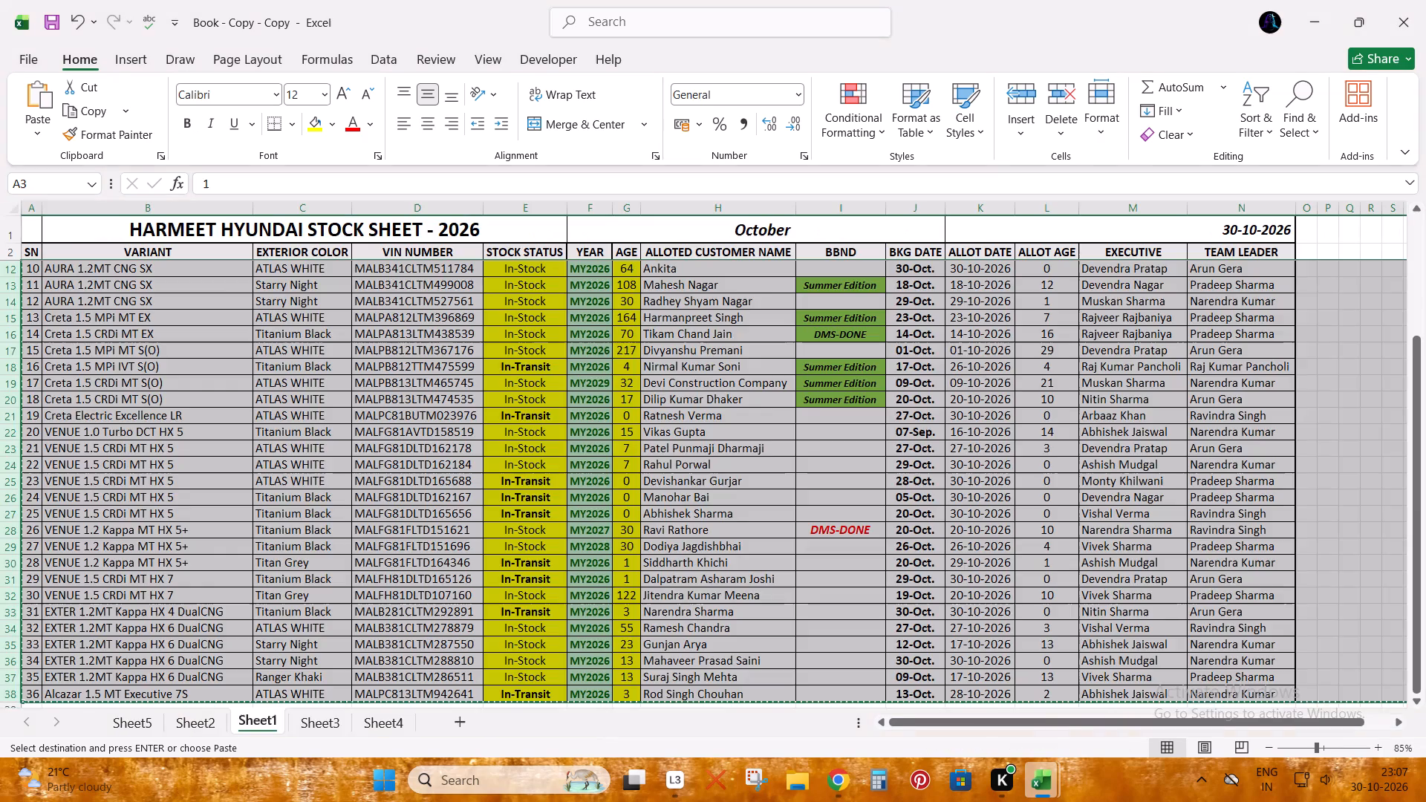
key(ctrl+Page_Down)
key(ctrl+Up)
key(ctrl+Left)
key(Down)
key(Down)
key(shift+space)
key(ctrl+shift+Down)
key(ctrl+shift+Down)
key(ctrl+shift+Down)
key(ctrl+shift+Down)
key(ctrl+shift+Down)
key(ctrl+shift+Down)
key(ctrl+shift+Down)
key(ctrl+shift+Down)
key(ctrl+shift+Down)
key(ctrl+shift+Down)
key(ctrl+shift+Down)
key(ctrl+shift+Down)
key(ctrl+shift+Down)
key(ctrl+shift+Down)
key(ctrl+shift+Down)
key(ctrl+shift+Down)
key(ctrl+shift+Down)
key(ctrl+shift+Down)
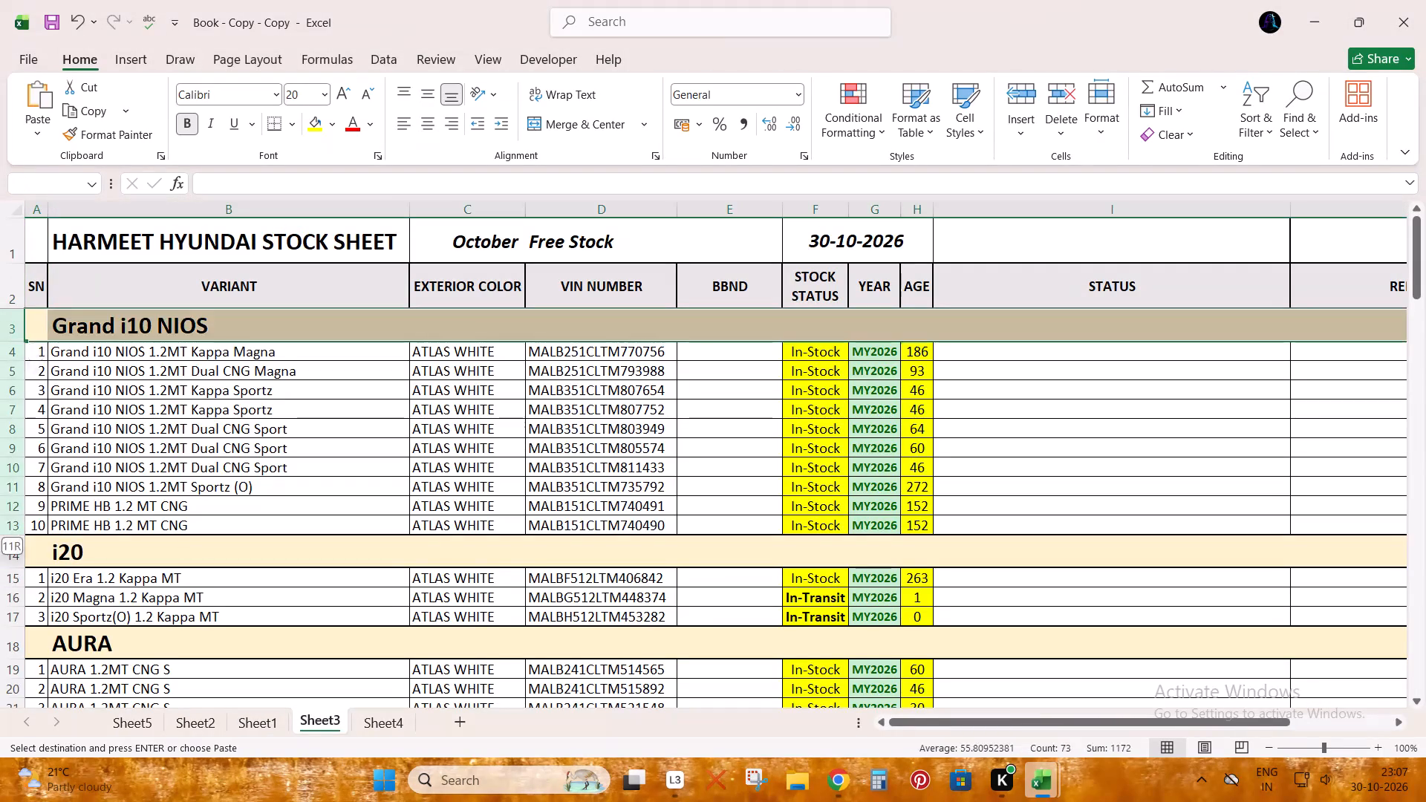
key(ctrl+shift+Up)
key(shift+Down)
key(shift+Up)
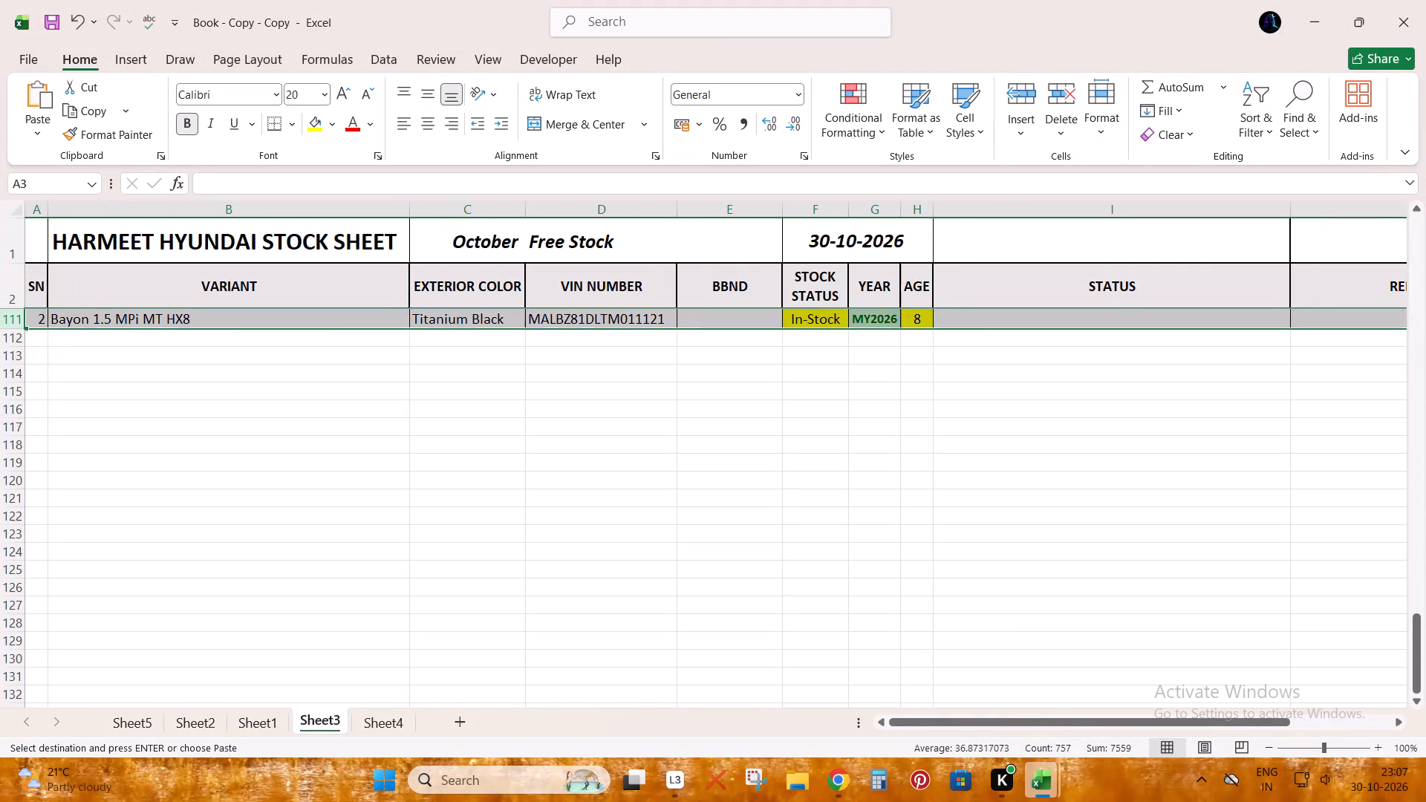
key(ctrl+c)
key(alt+Tab)
key(ctrl+Up)
key(ctrl+Left)
key(Down)
key(Down)
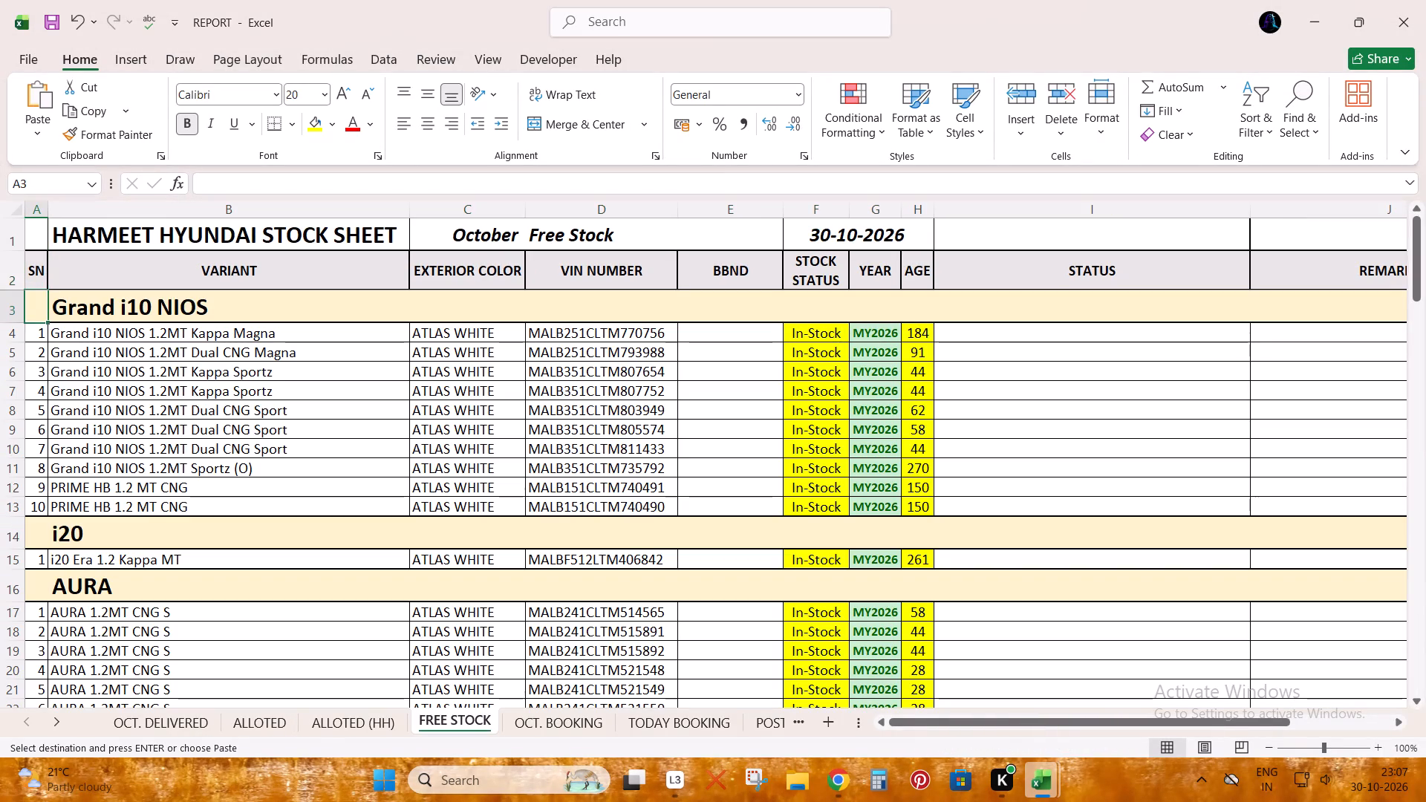
key(ctrl+v)
Delete the duplicate Bayon rows 112 and 113 at the end of FREE STOCK and save REPORT.
scroll(619, 544, down, 4)
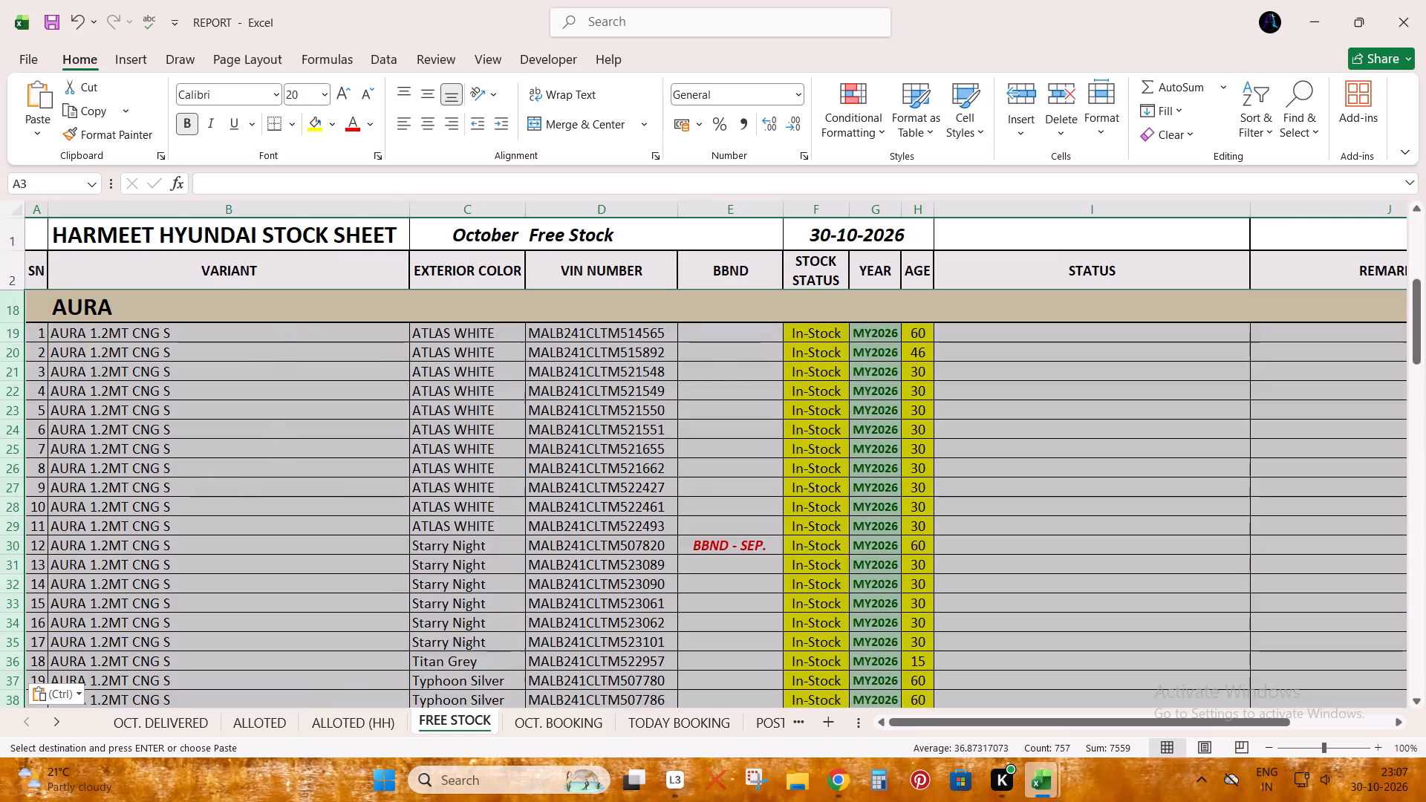
scroll(619, 542, down, 11)
scroll(599, 545, up, 1)
scroll(597, 547, down, 7)
scroll(570, 563, up, 1)
scroll(567, 570, down, 7)
scroll(568, 573, up, 1)
scroll(568, 573, down, 7)
drag(578, 515, 578, 531)
key(shift+space)
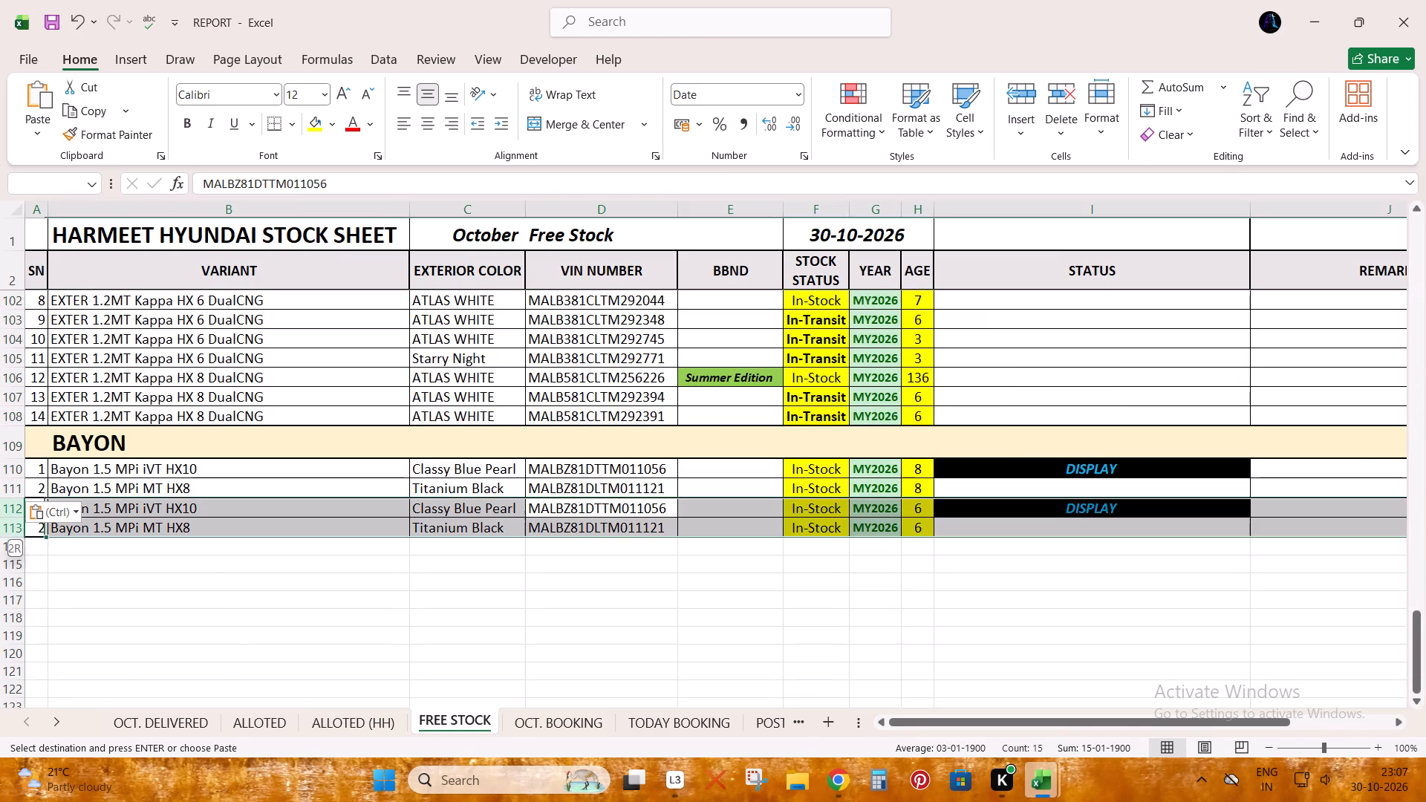
key(ctrl+minus)
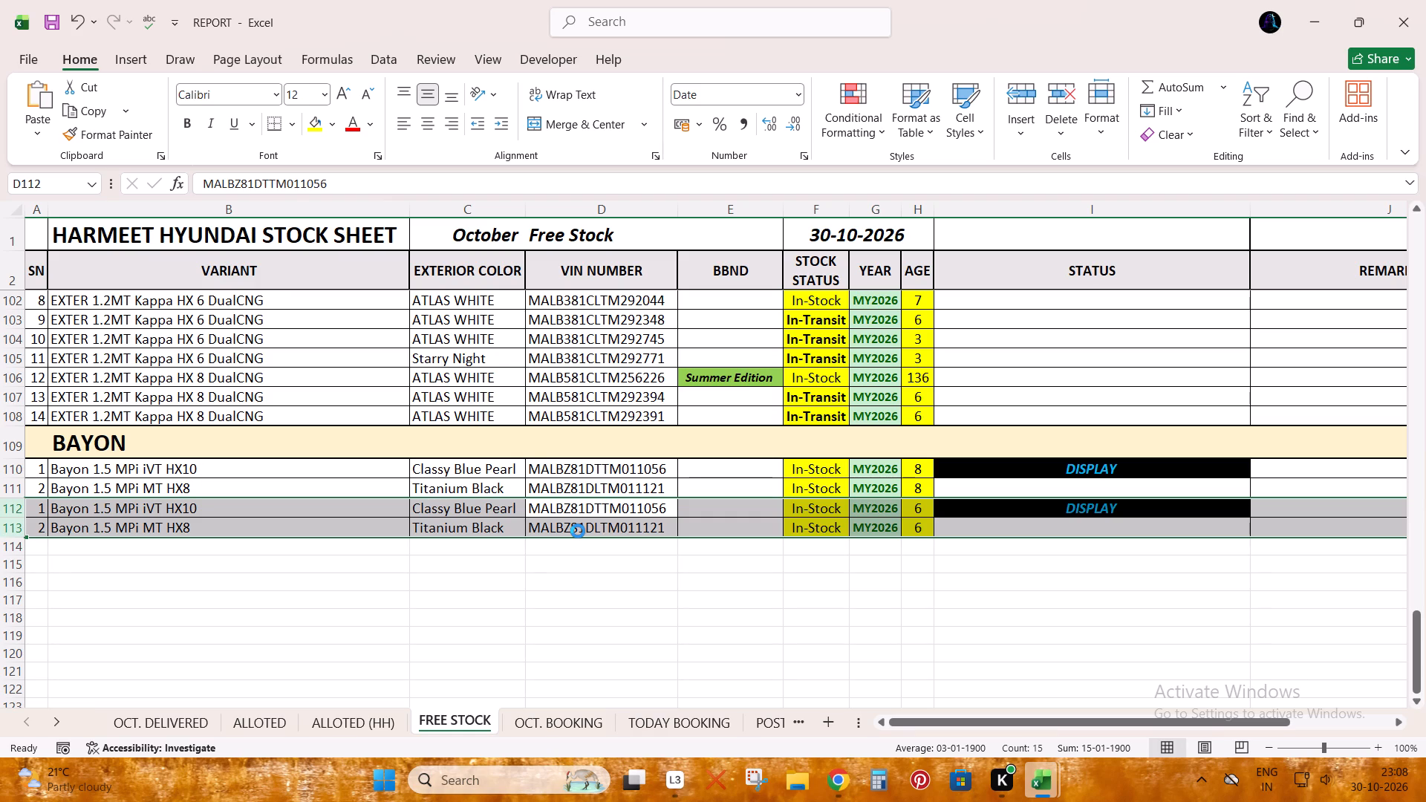
click(578, 531)
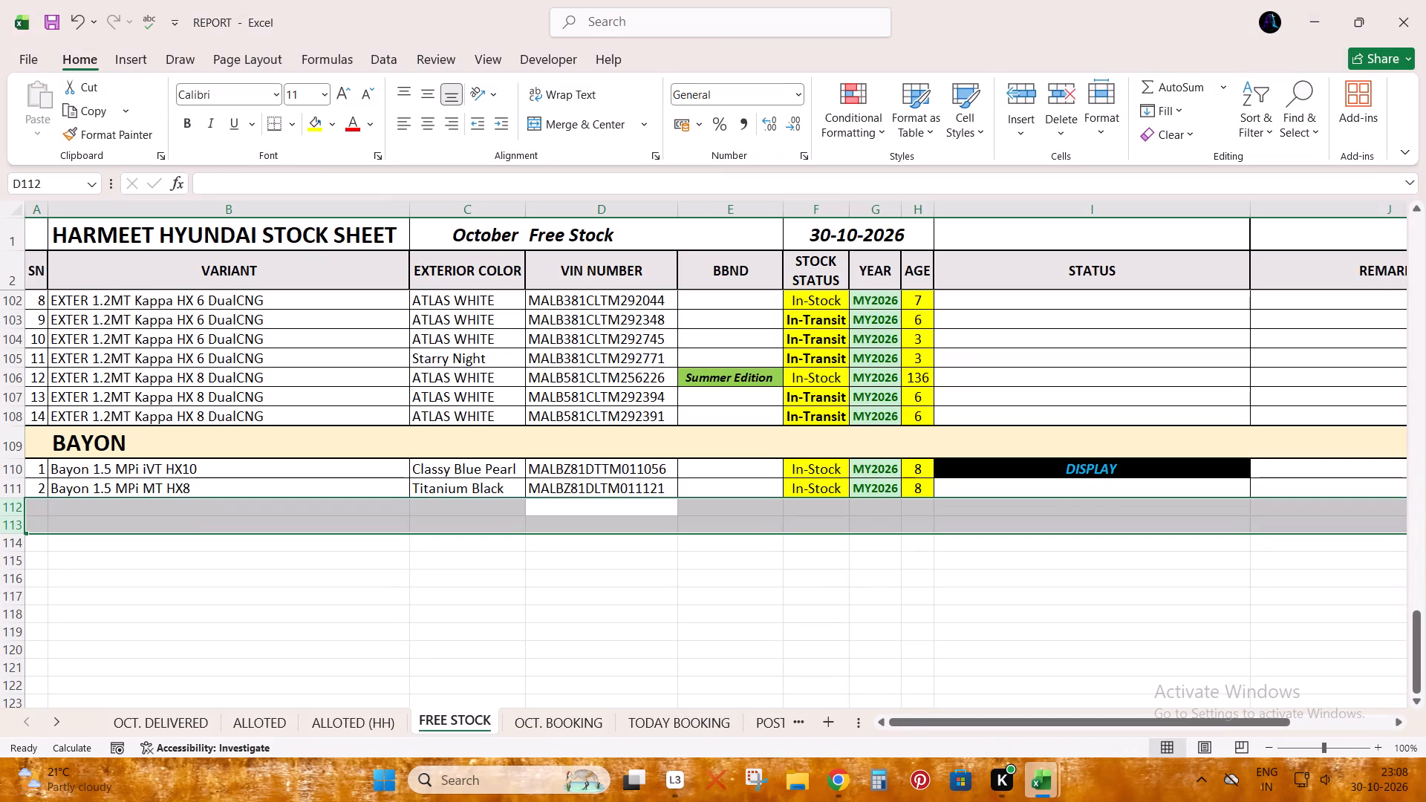
key(ctrl+s)
Review REPORT's OCT. BOOKING, TODAY BOOKING, POSTPONED BOOKING and OCT. ORDER sheets.
key(ctrl+Page_Down)
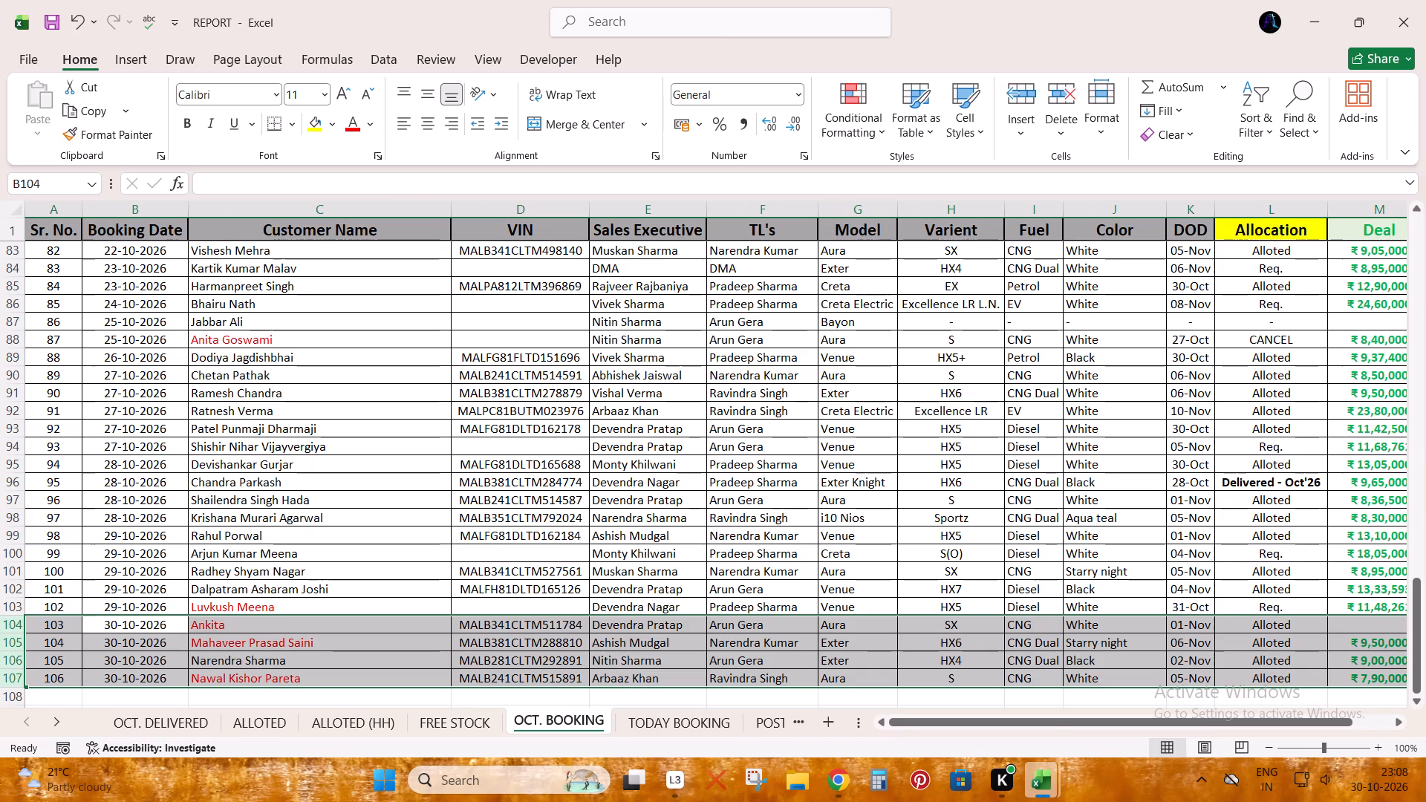
key(ctrl+Page_Down)
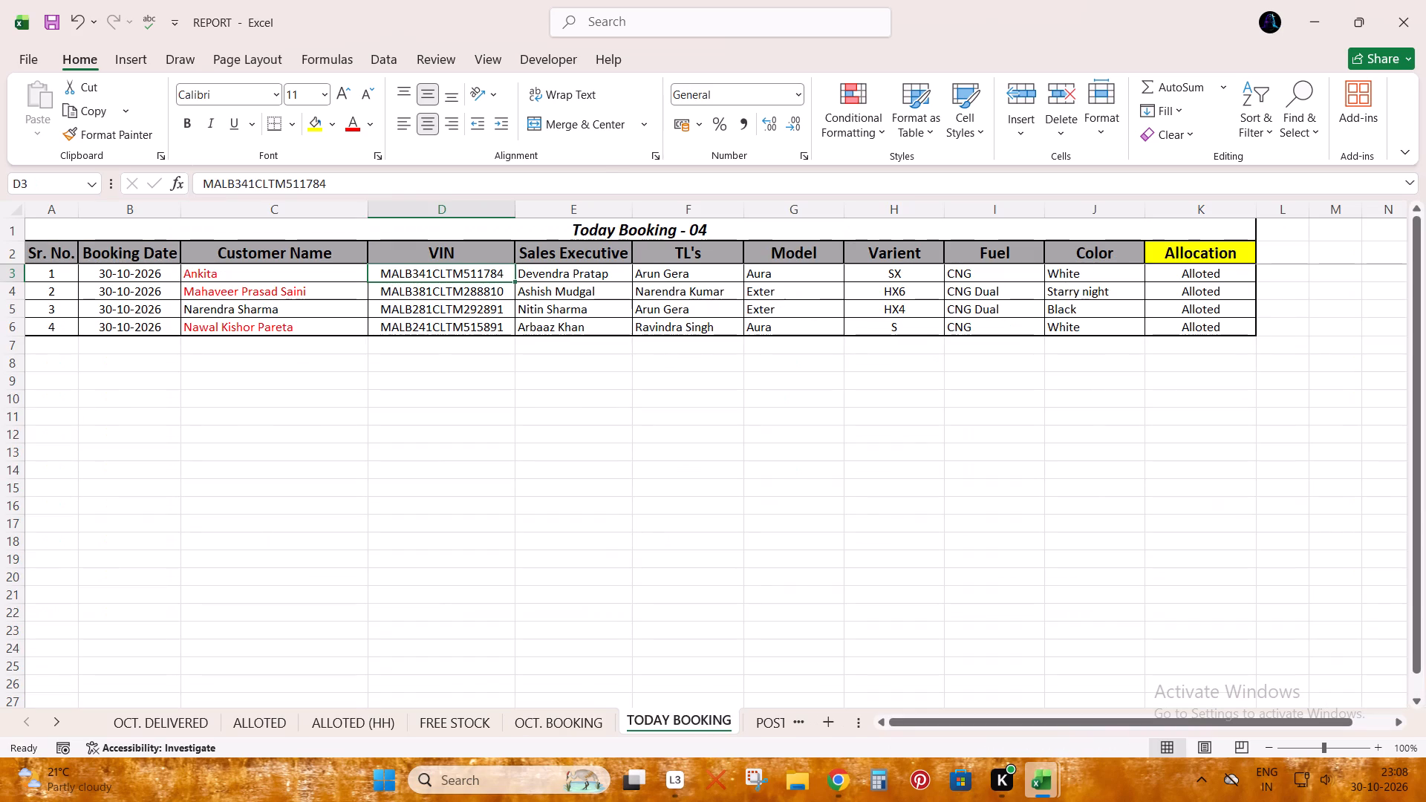
key(Right)
key(Down)
key(Left)
key(Up)
key(ctrl+Page_Down)
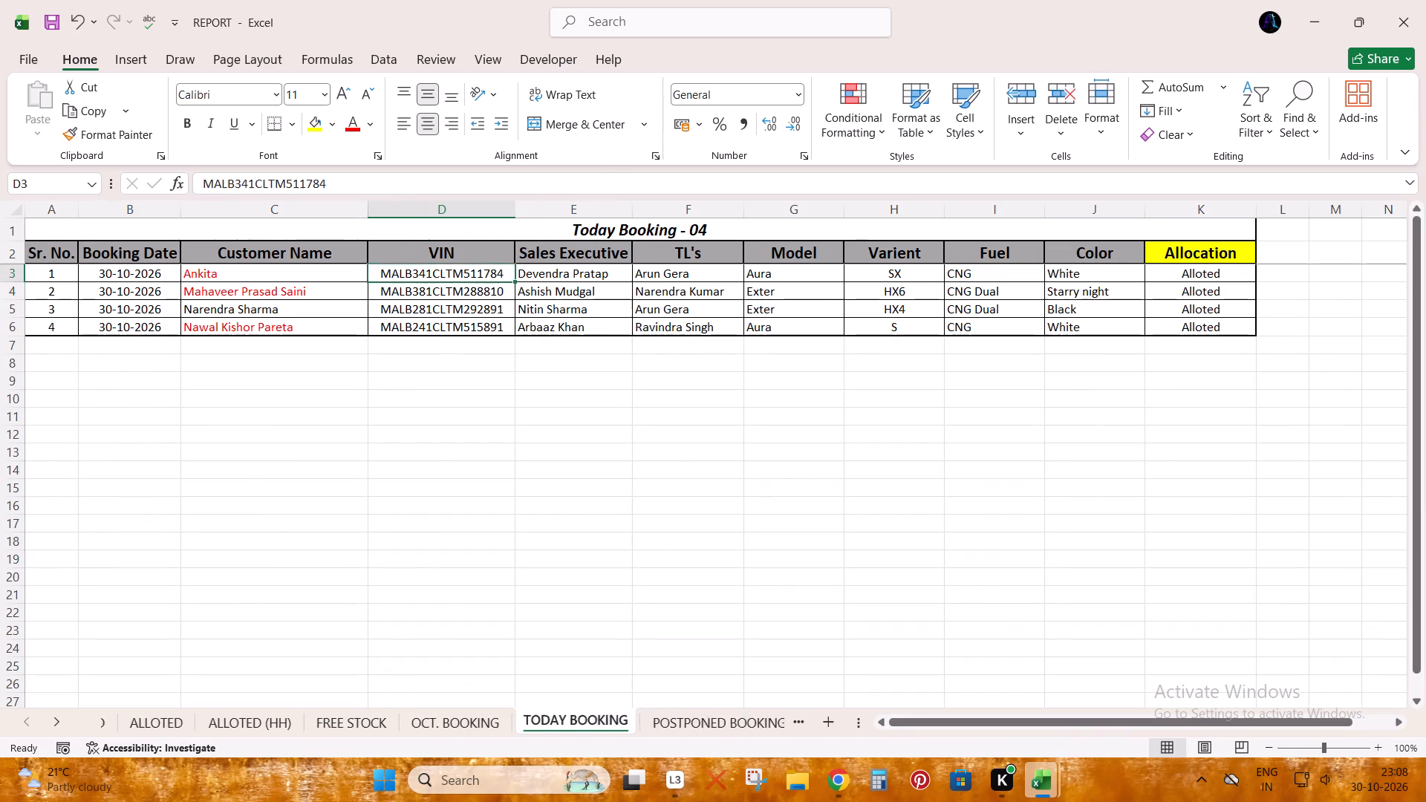
key(ctrl+Page_Down)
key(ctrl+Page_Up)
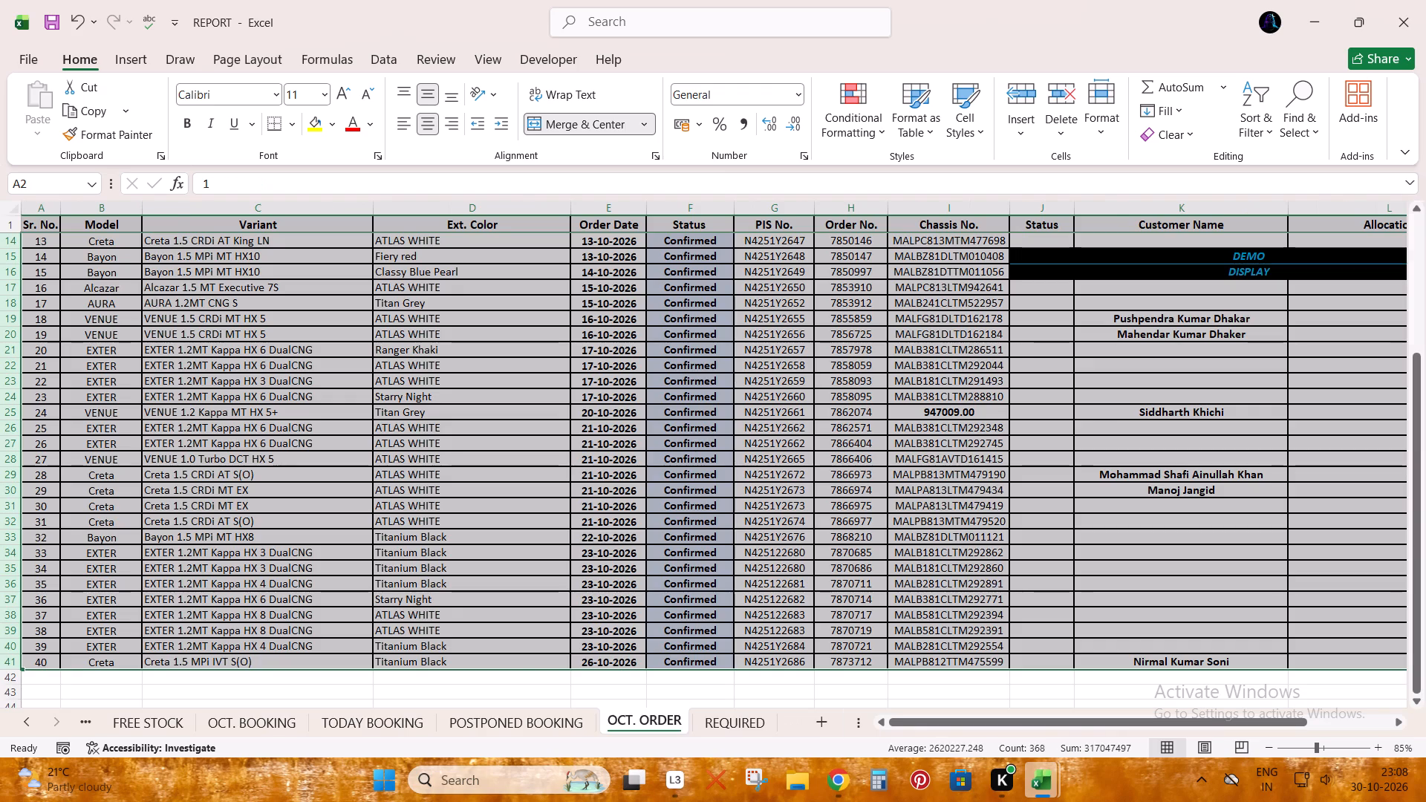
scroll(559, 531, up, 5)
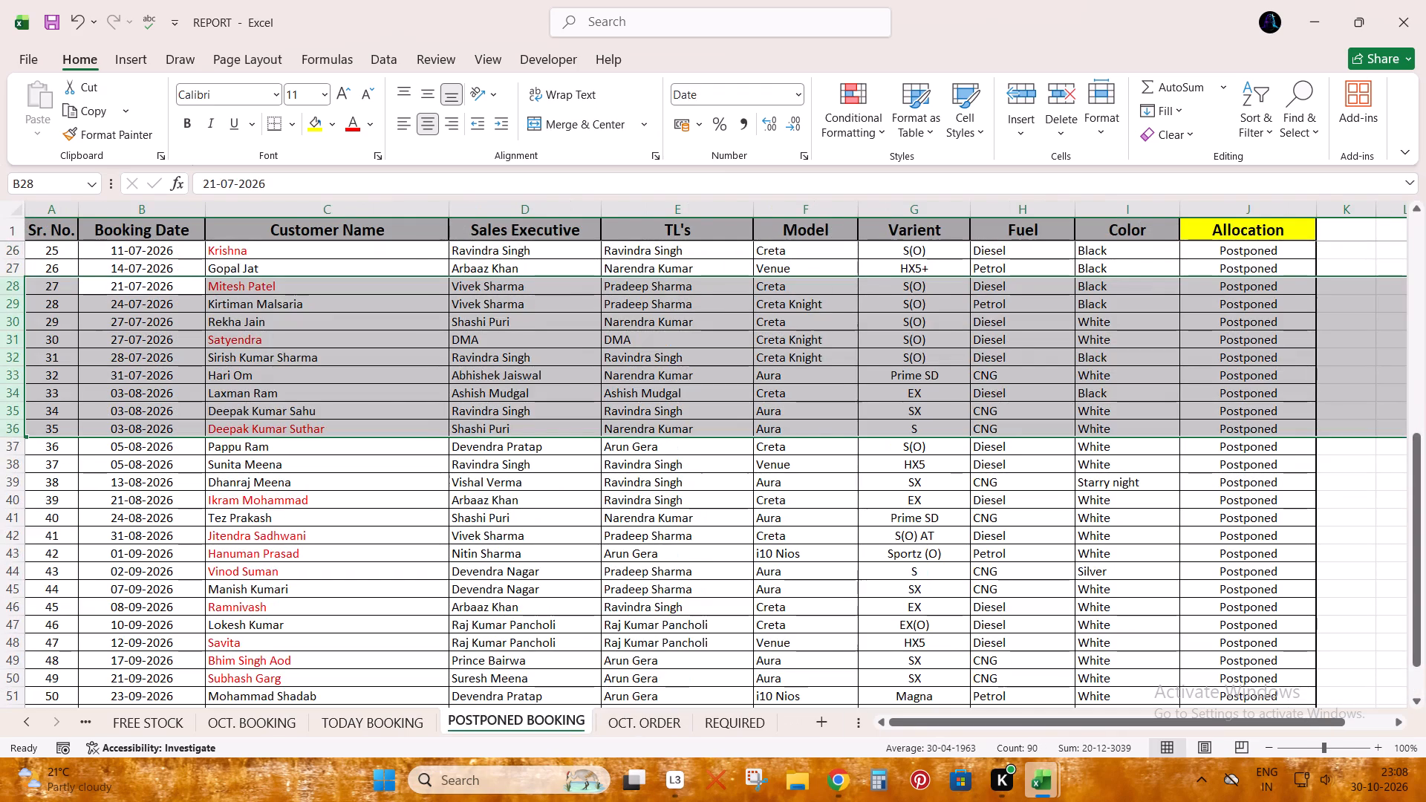
key(ctrl+Page_Down)
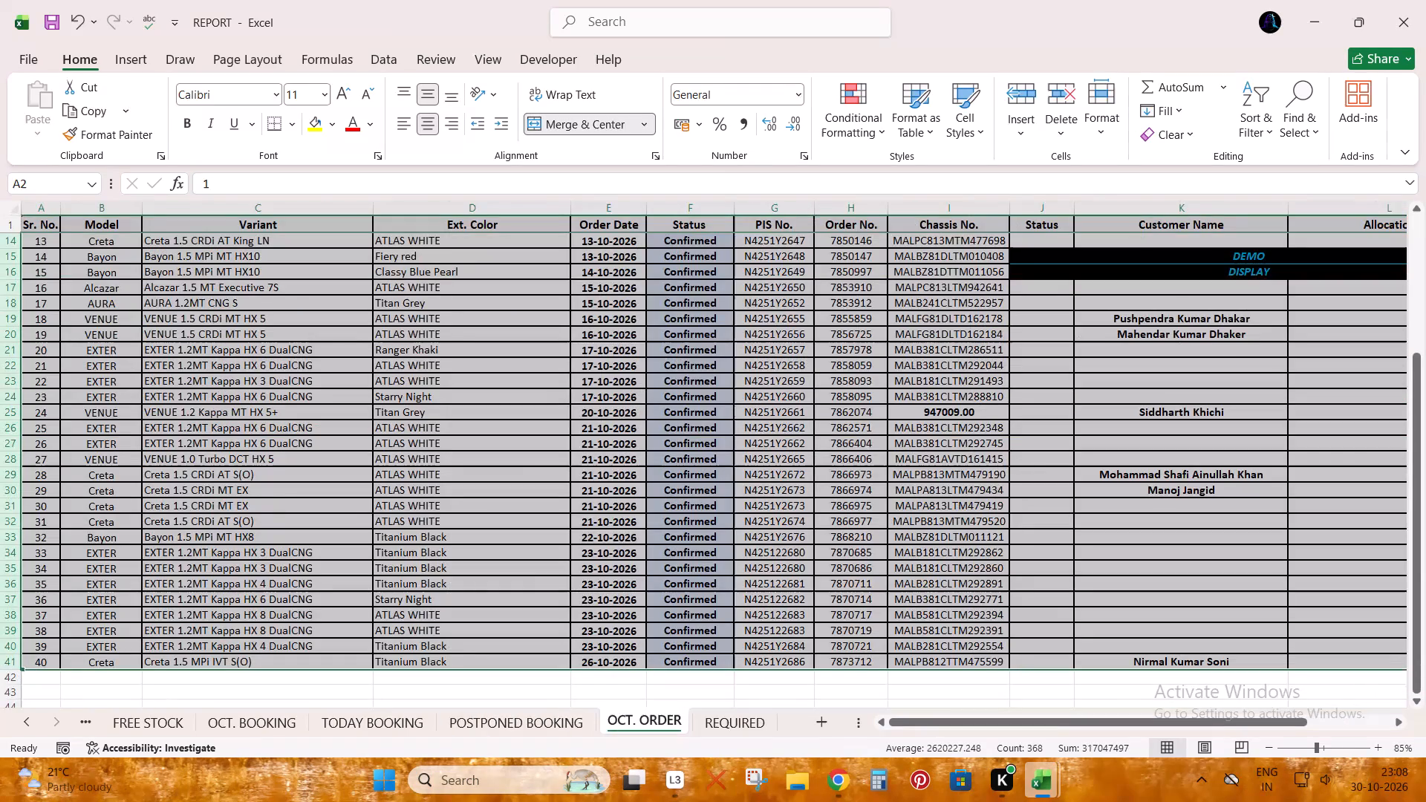
Open the ORDER SHEET workbook from the desktop.
click(1425, 797)
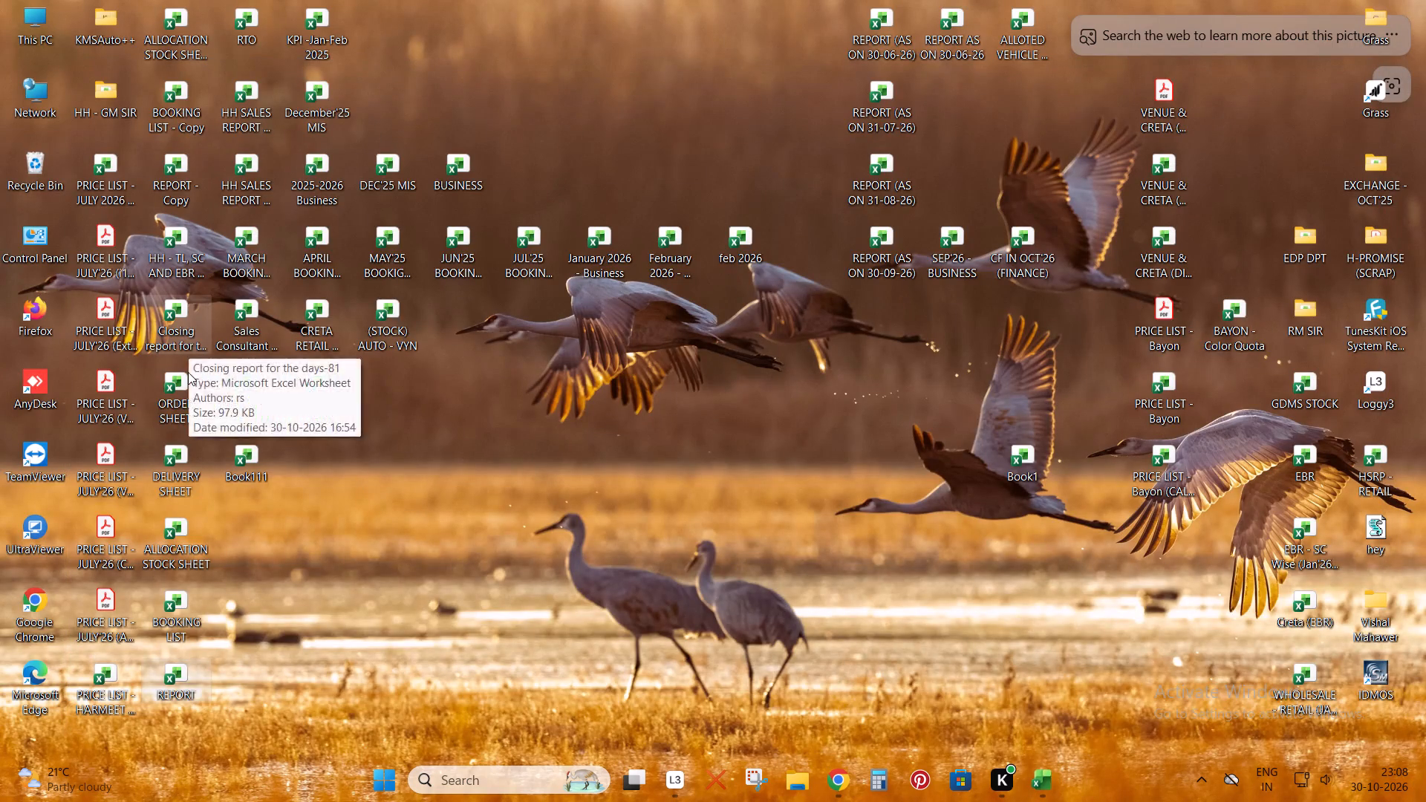
double_click(188, 372)
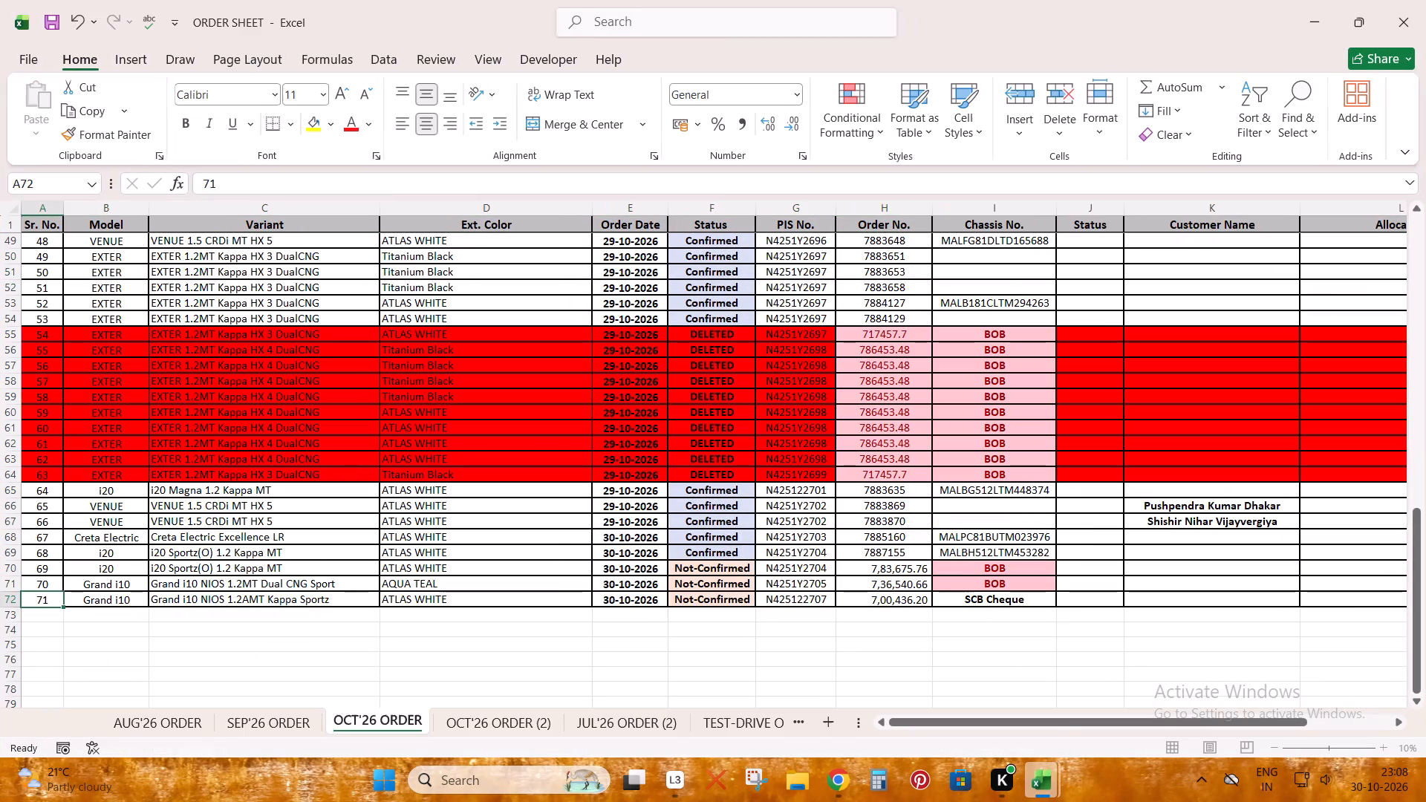
Copy all OCT'26 ORDER rows from row 2 down, paste them over REPORT's OCT. ORDER sheet from A2, and save REPORT.
click(480, 400)
key(ctrl+Up)
key(ctrl+Left)
key(Down)
key(shift+space)
key(ctrl+shift+Down)
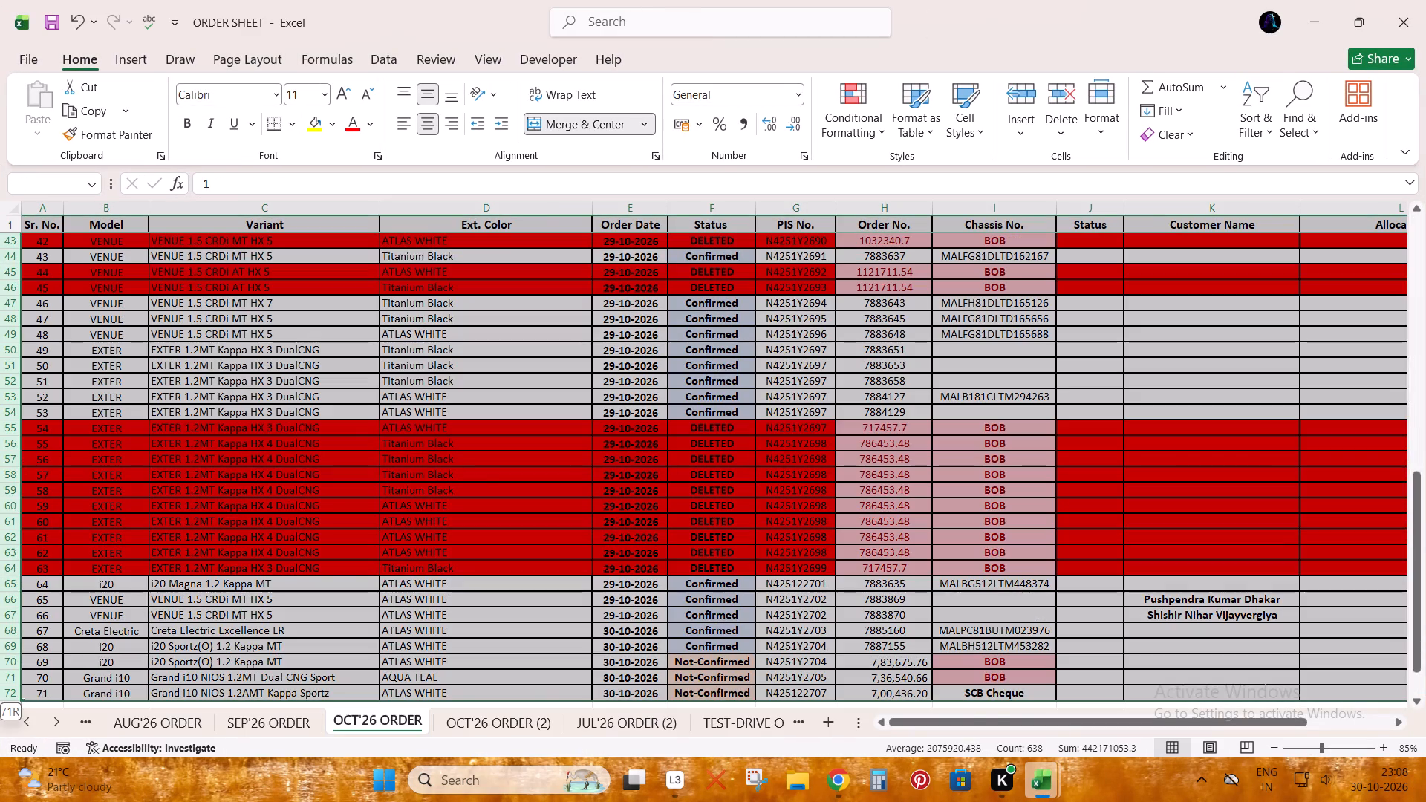
key(ctrl+c)
key(alt+Tab)
key(ctrl+Up)
key(ctrl+Left)
key(Down)
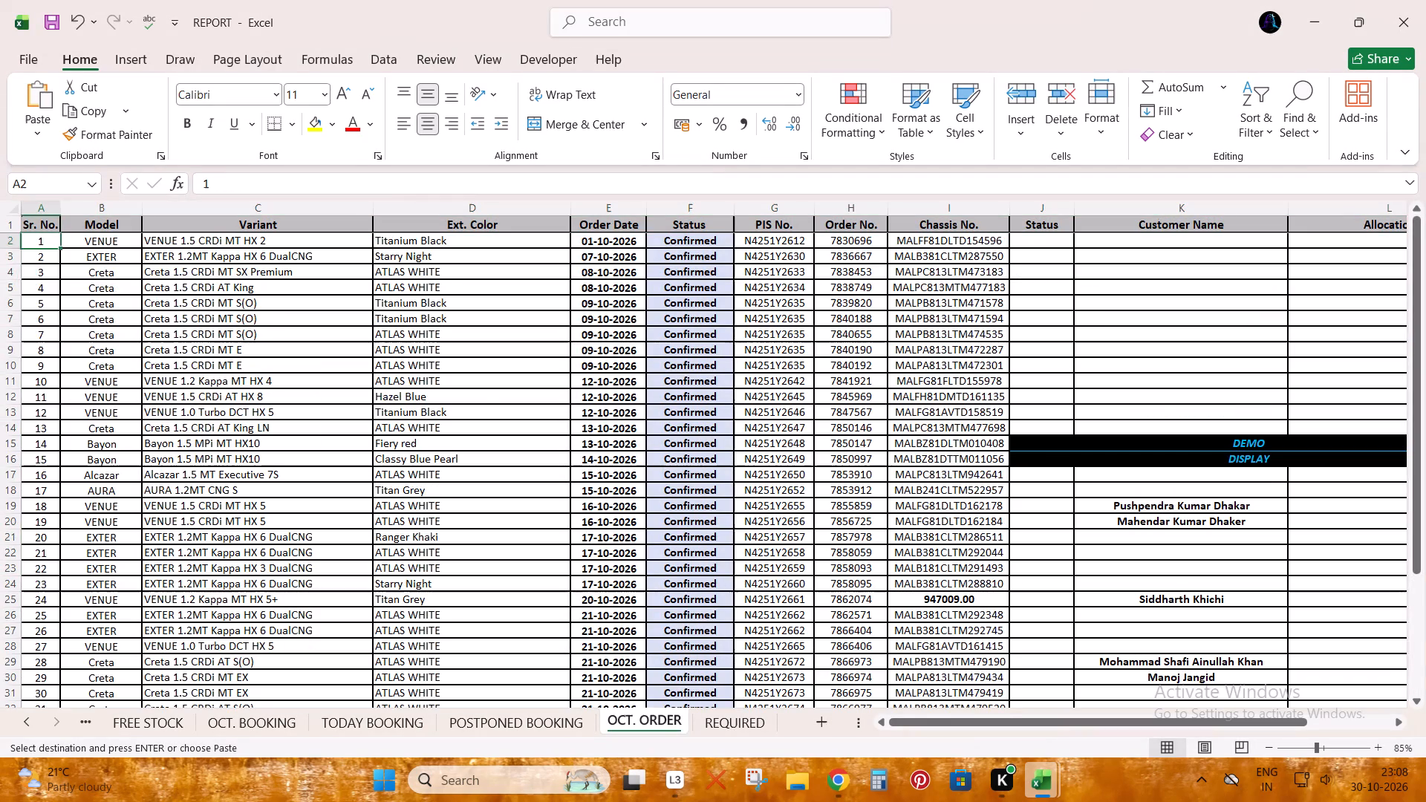
key(ctrl+v)
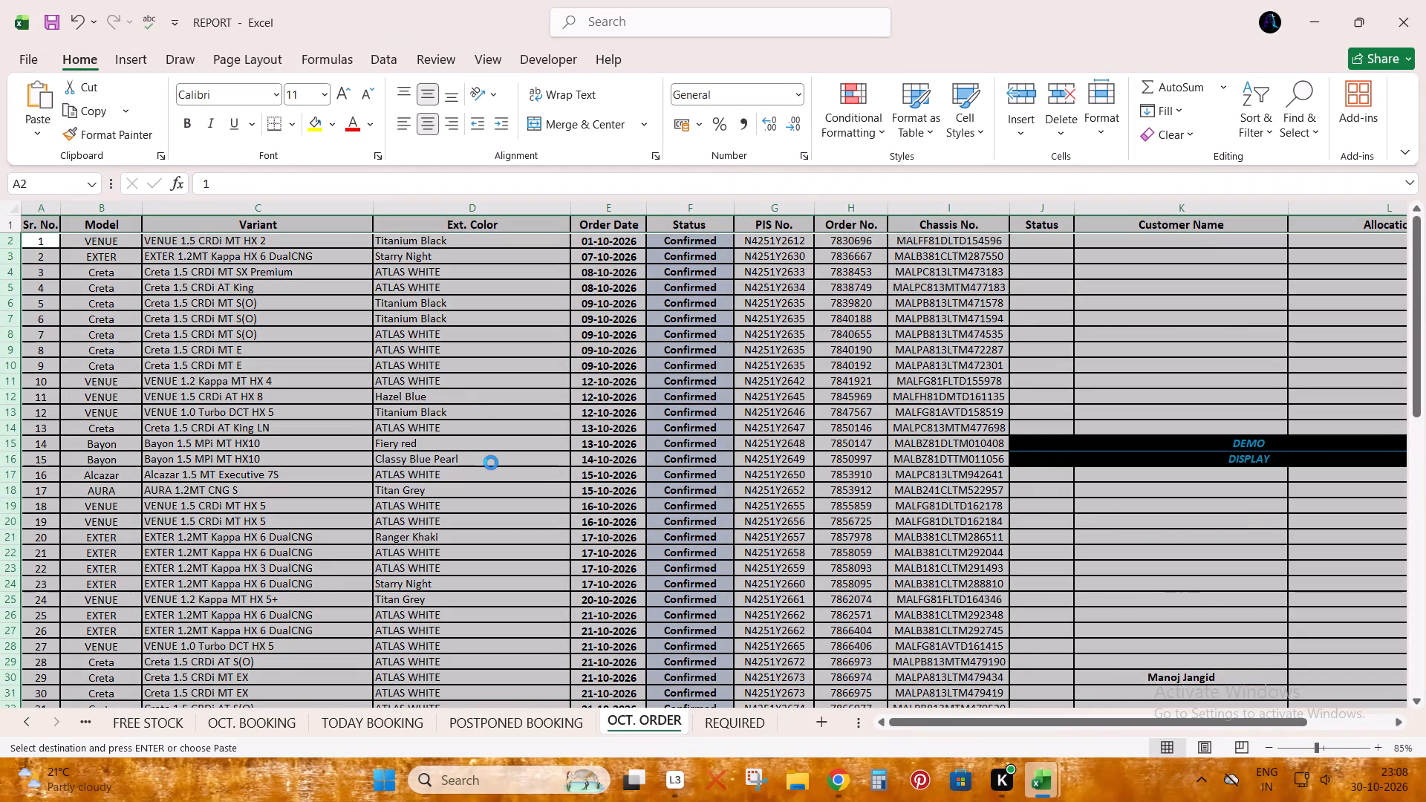
key(ctrl+s)
Close the ORDER SHEET workbook.
key(alt+Tab)
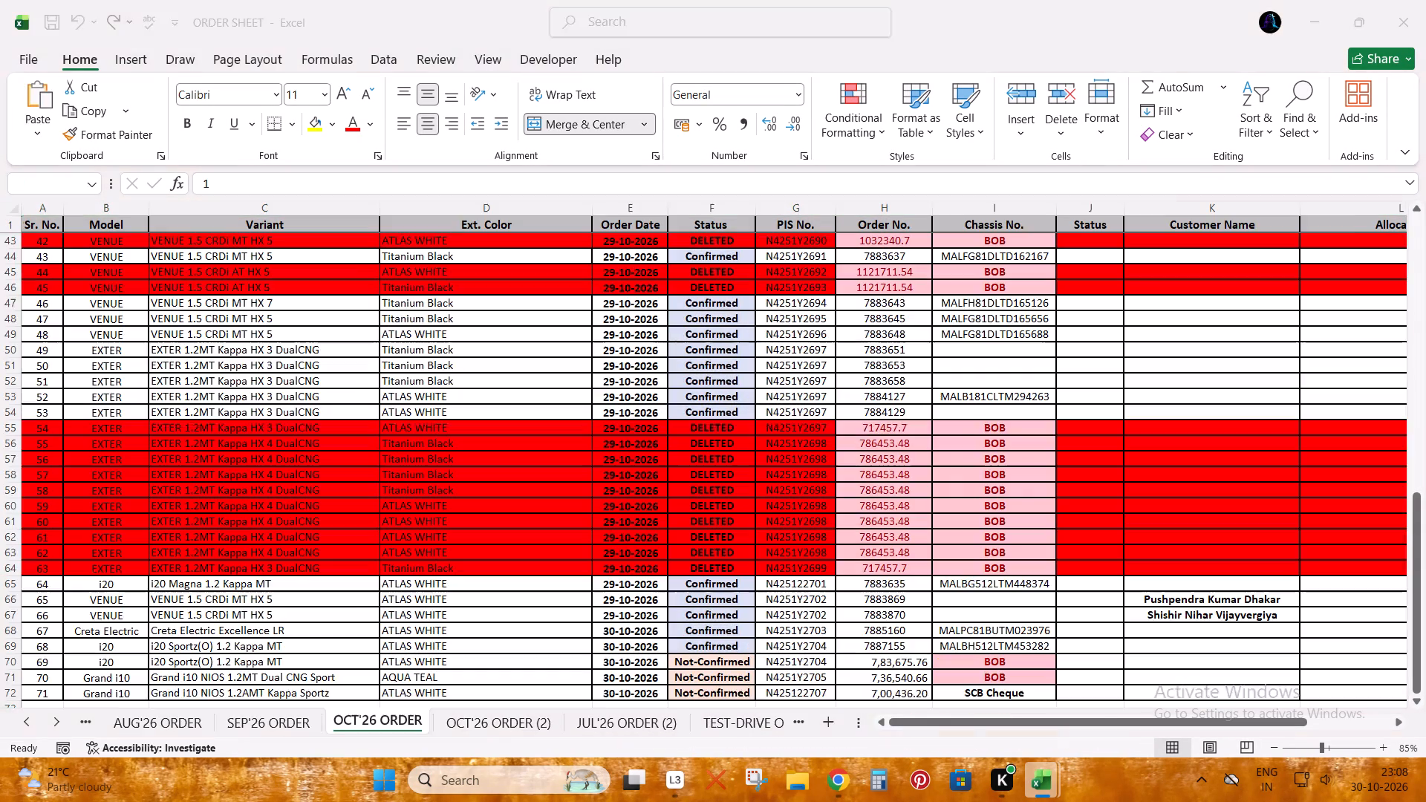
click(1425, 0)
Copy all required-booking rows from row 3 down on Sheet4 of Book - Copy - Copy and paste them over REPORT's REQUIRED sheet from A3.
click(717, 723)
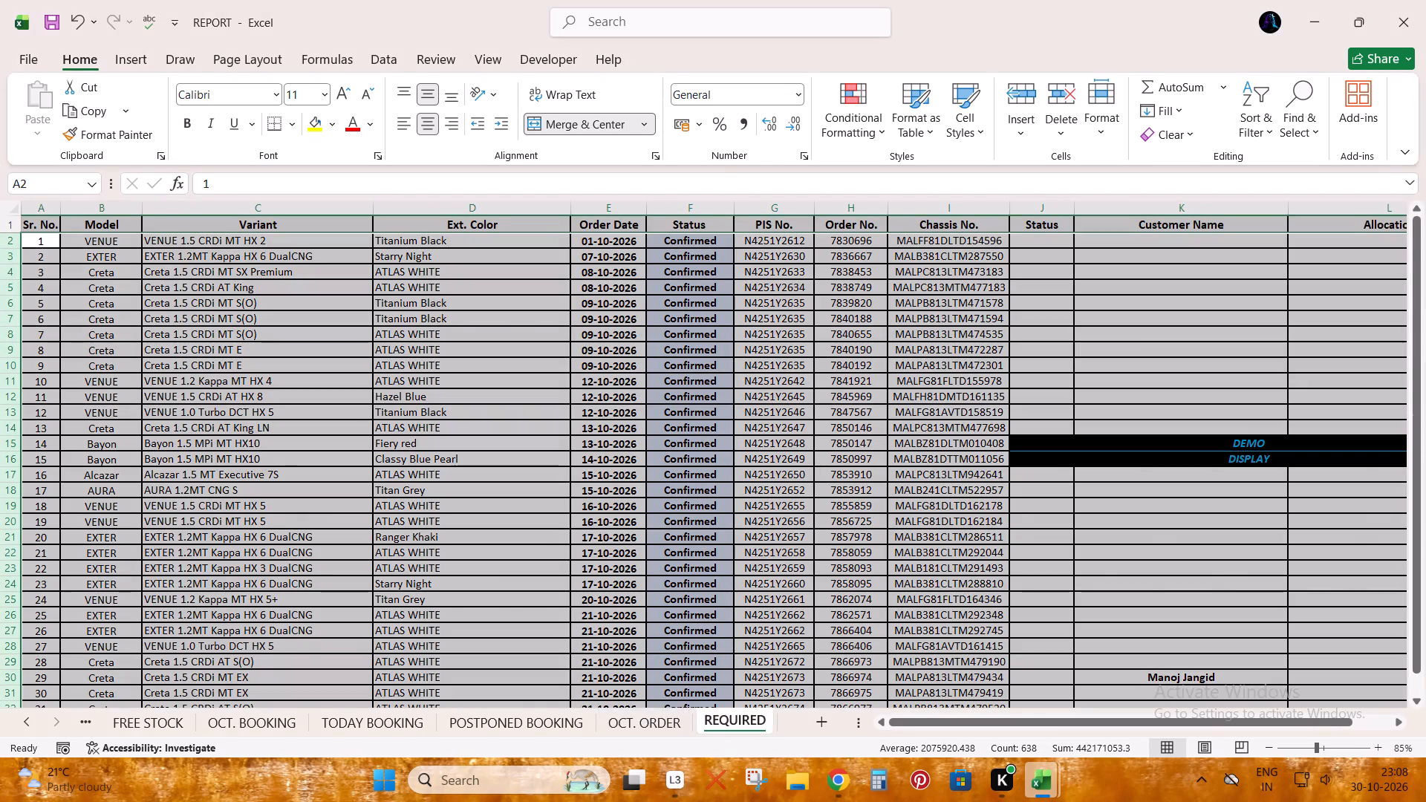
key(alt+Tab)
key(ctrl+Page_Down)
key(ctrl+Up)
key(ctrl+Left)
key(Down)
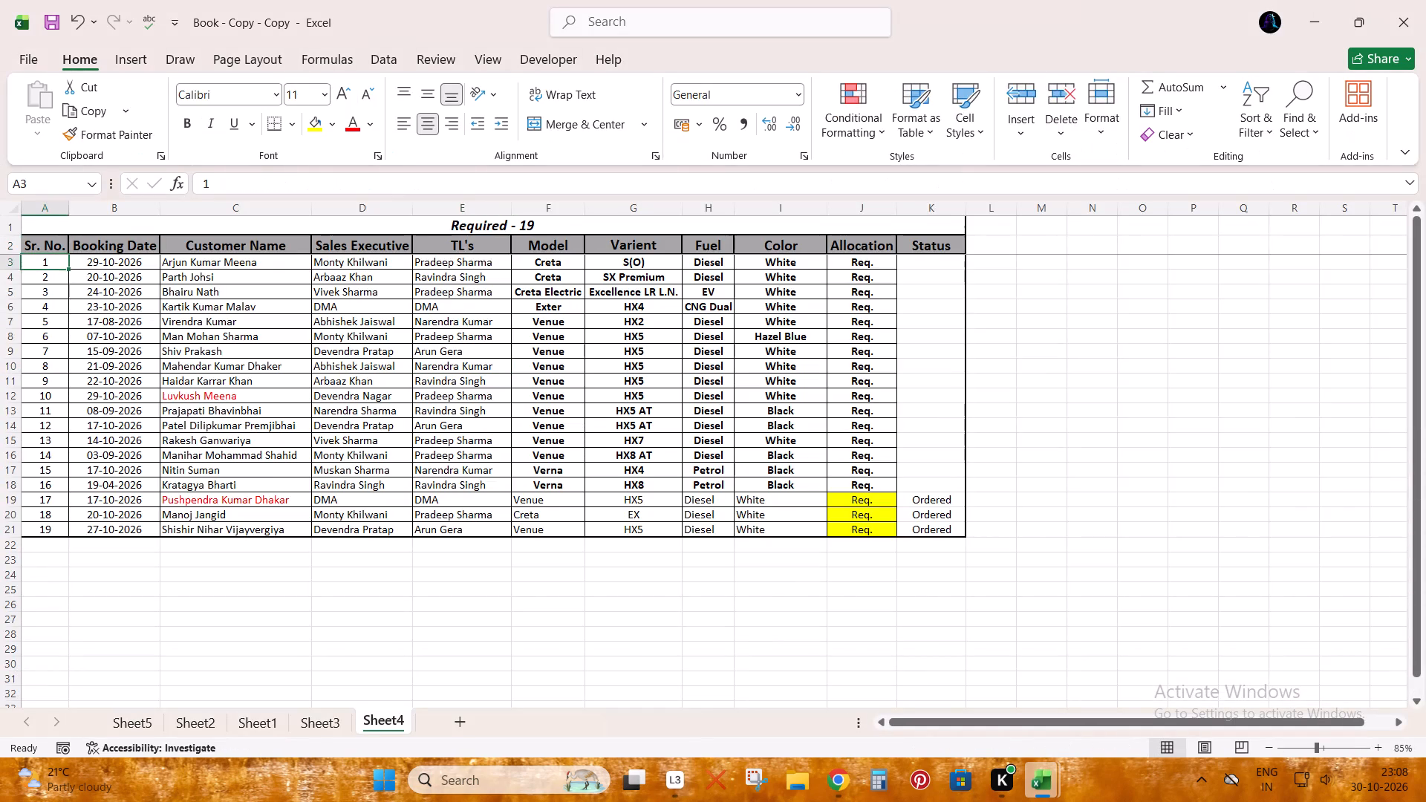
key(shift+space)
key(ctrl+shift+Down)
key(ctrl+c)
key(alt+Tab)
key(ctrl+Up)
key(ctrl+Left)
key(Down)
key(Down)
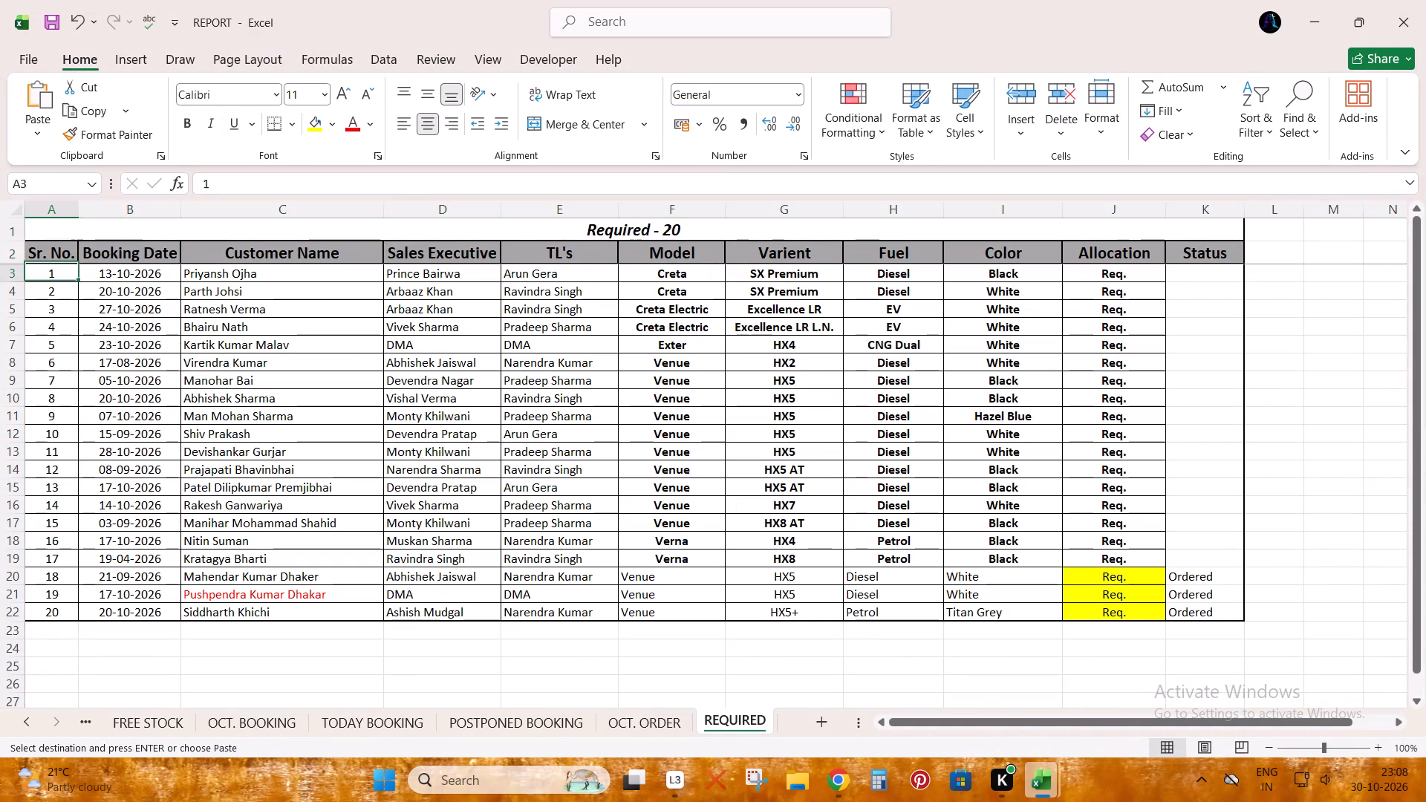
key(ctrl+v)
Delete the leftover old row 22 at the end of the REQUIRED list.
key(ctrl+Down)
key(shift+space)
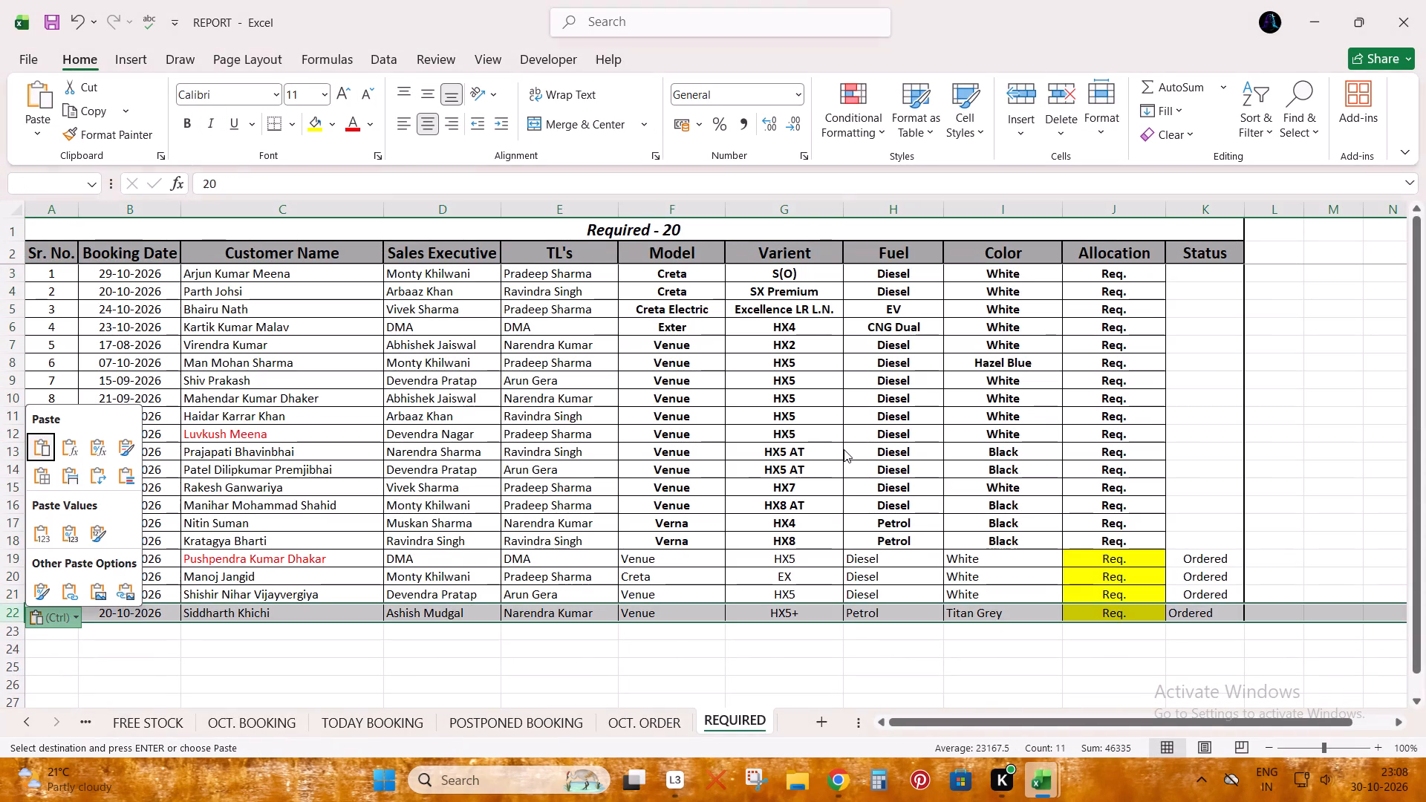
key(ctrl+minus)
key(Escape)
key(ctrl+minus)
key(ctrl+Up)
key(ctrl+Up)
key(ctrl+Up)
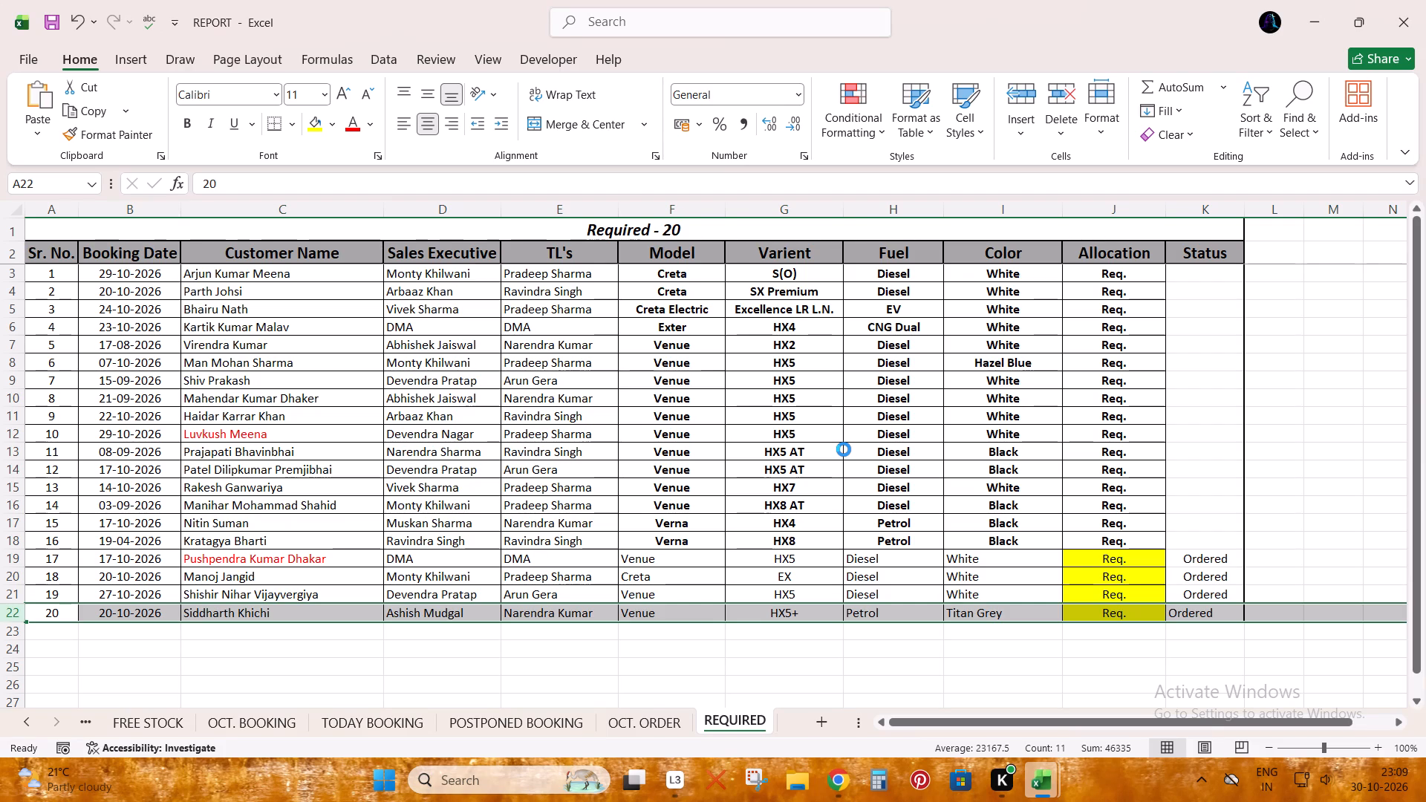
key(Up)
key(Up)
key(Up)
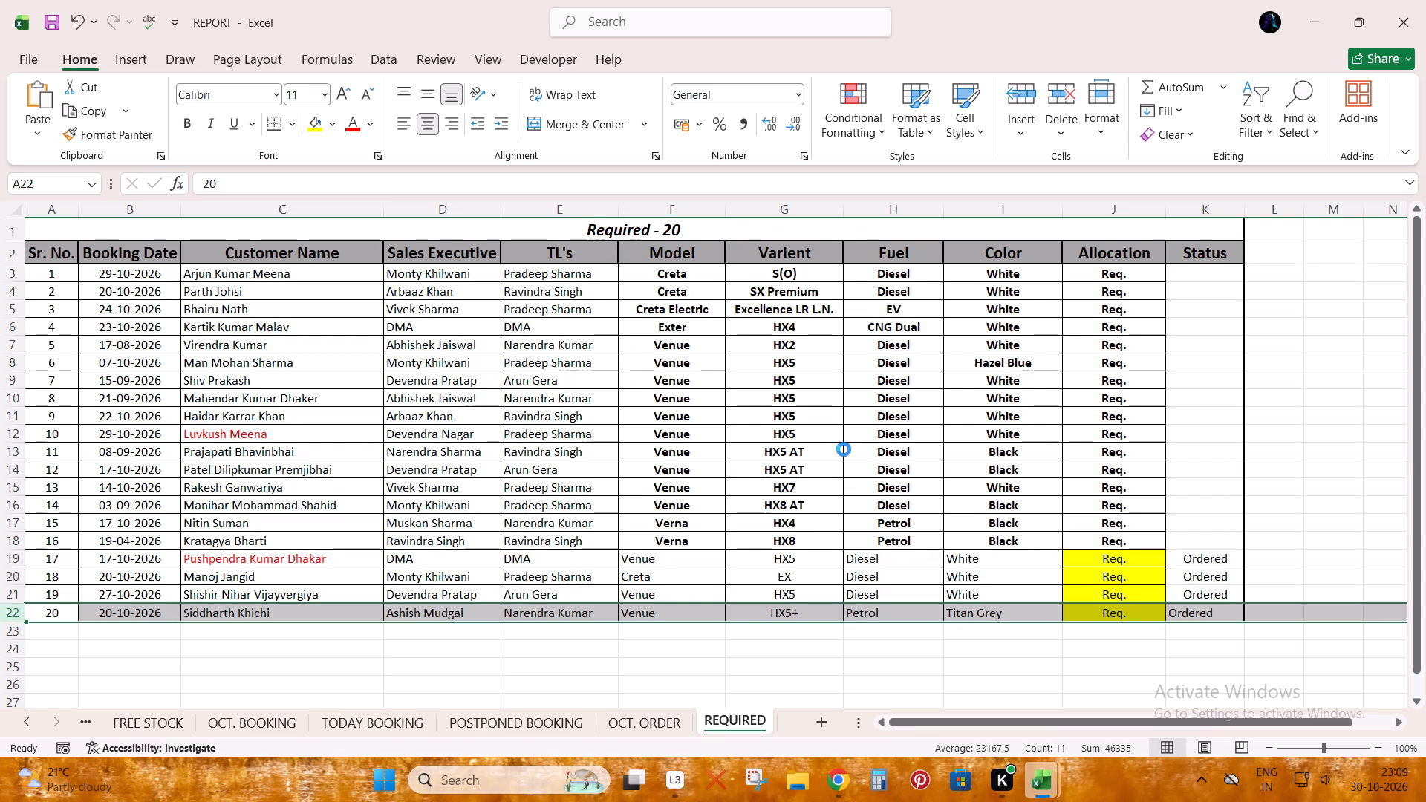
key(Up)
key(Up)
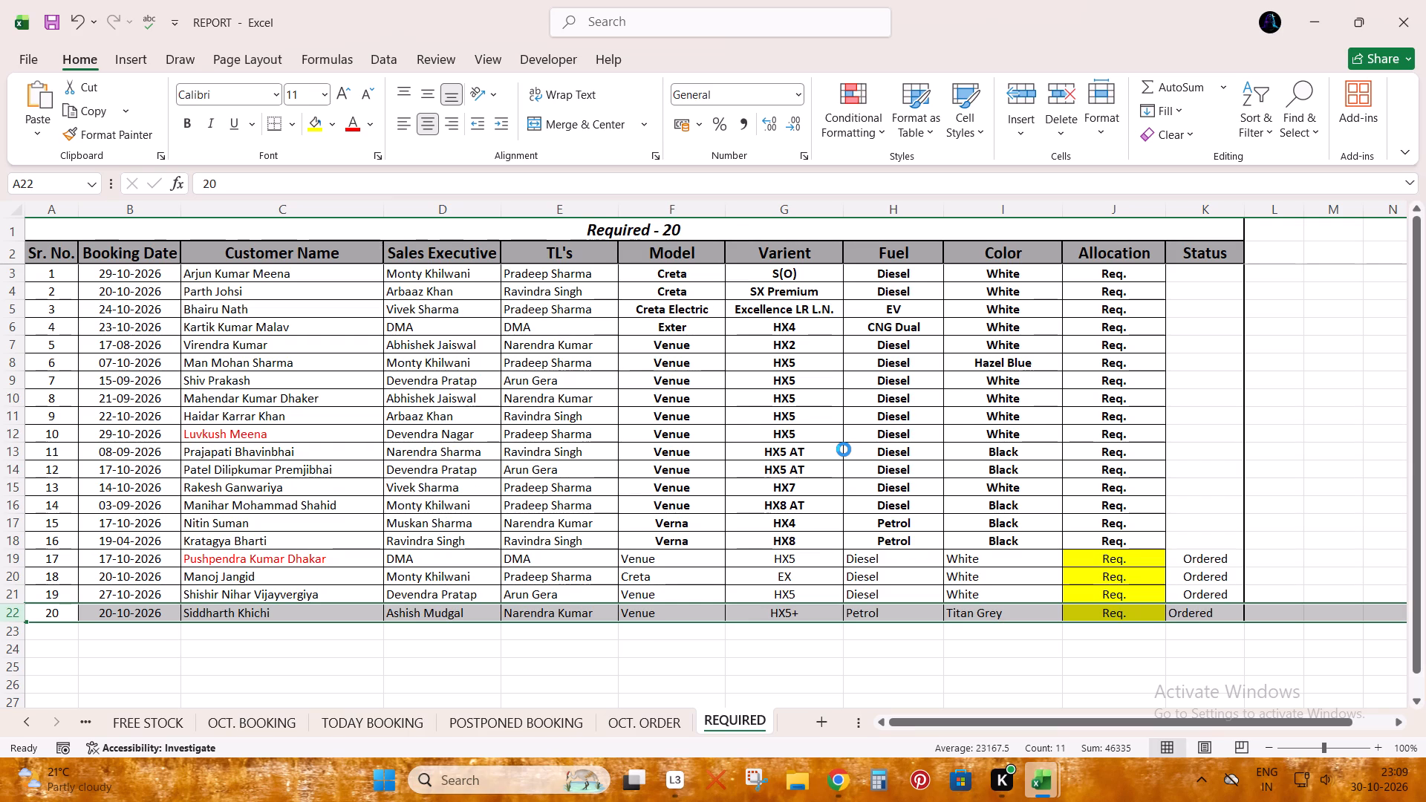
click(844, 449)
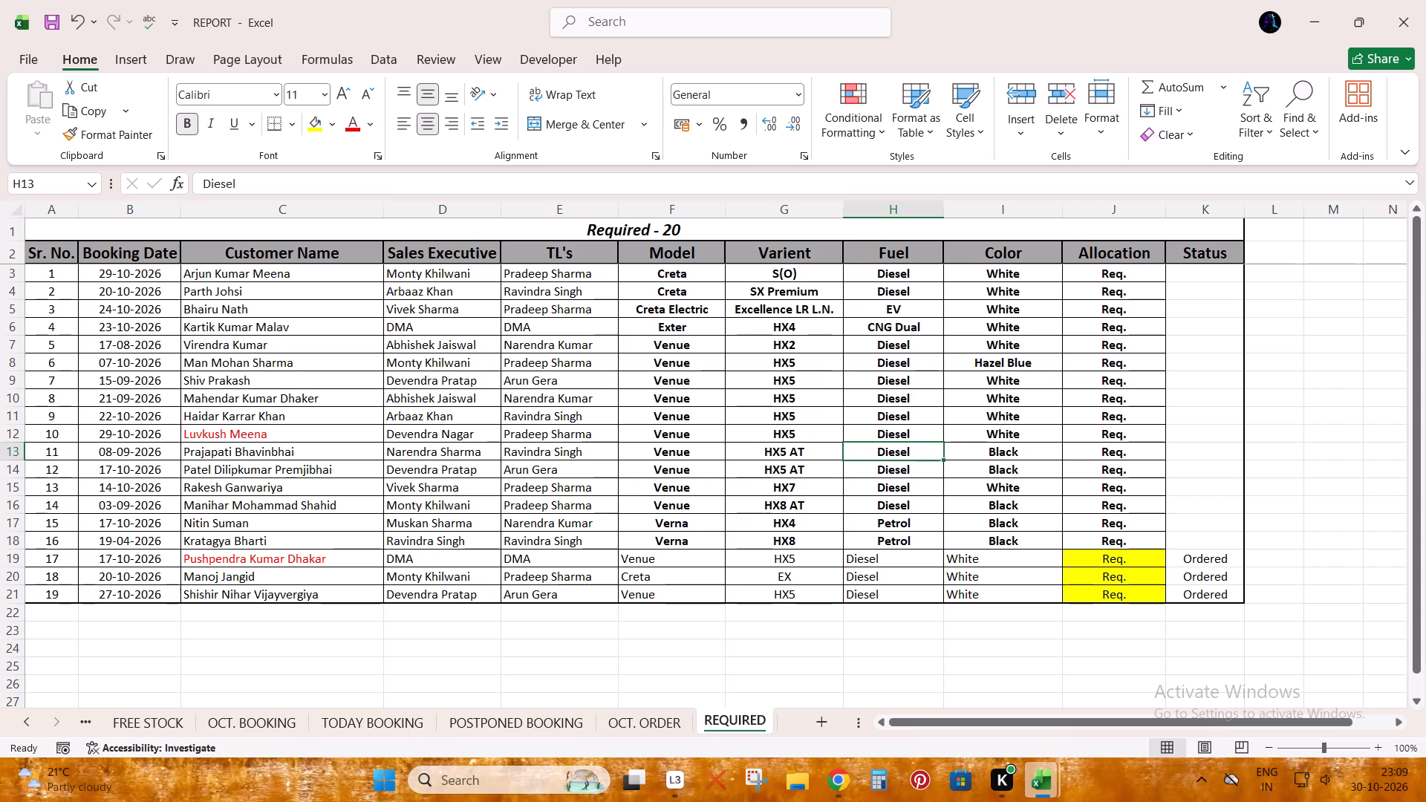
Change the REQUIRED sheet's title to "Required - 19" and save REPORT.
double_click(698, 231)
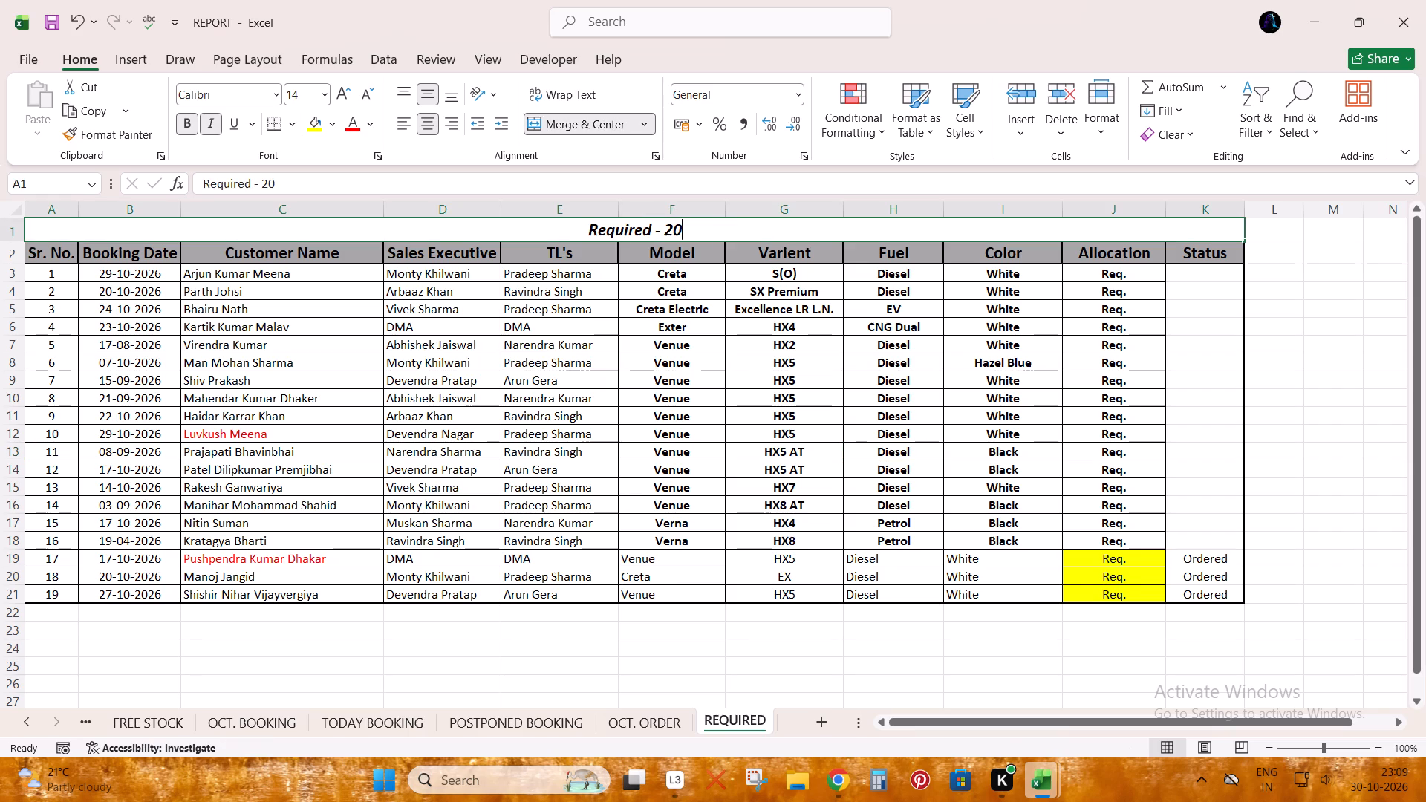
key(BackSpace)
key(BackSpace)
text(19)
key(Return)
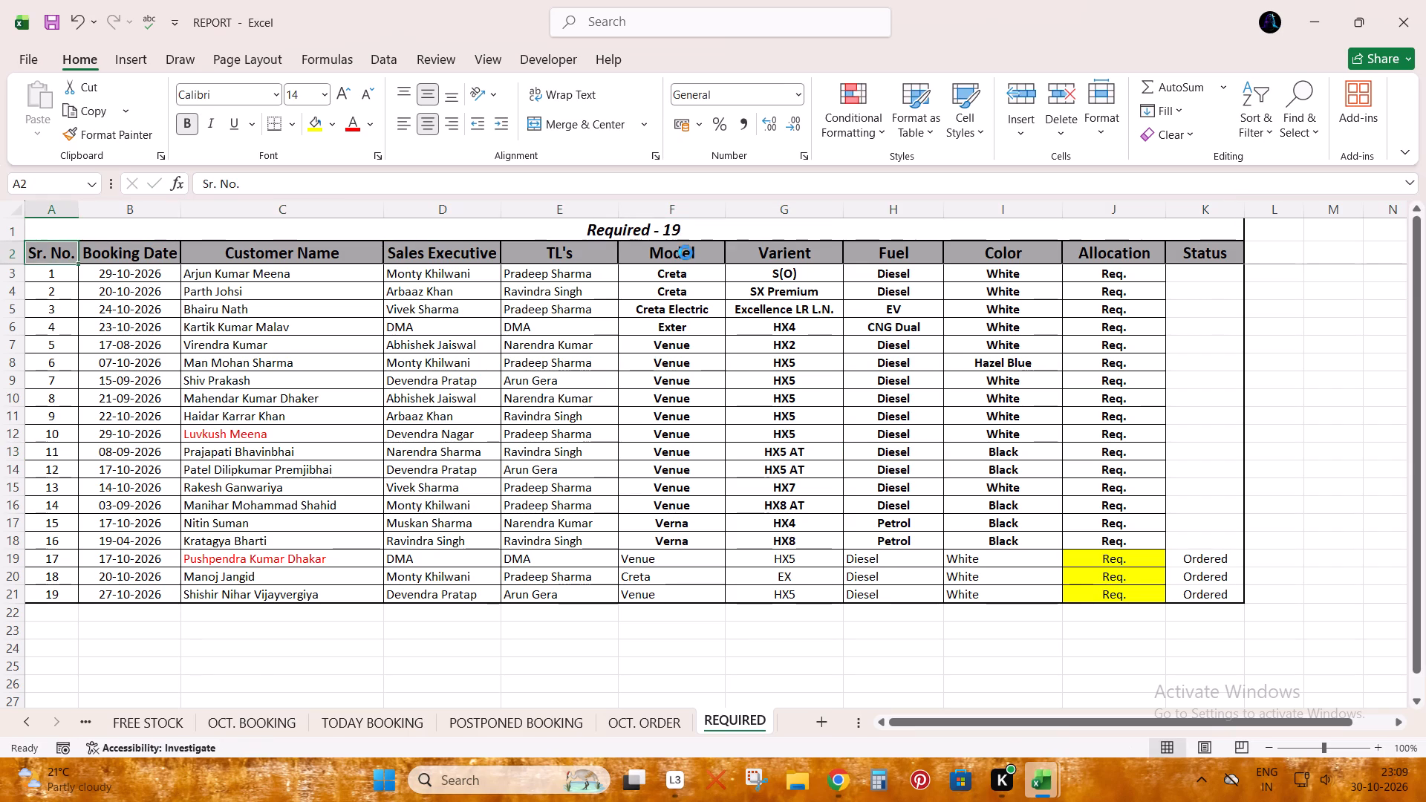
key(ctrl+s)
Check REPORT's ALLOTED and ALLOTED (HH) sheets and hide the ALLOTED (HH) sheet.
triple_click(86, 714)
double_click(86, 714)
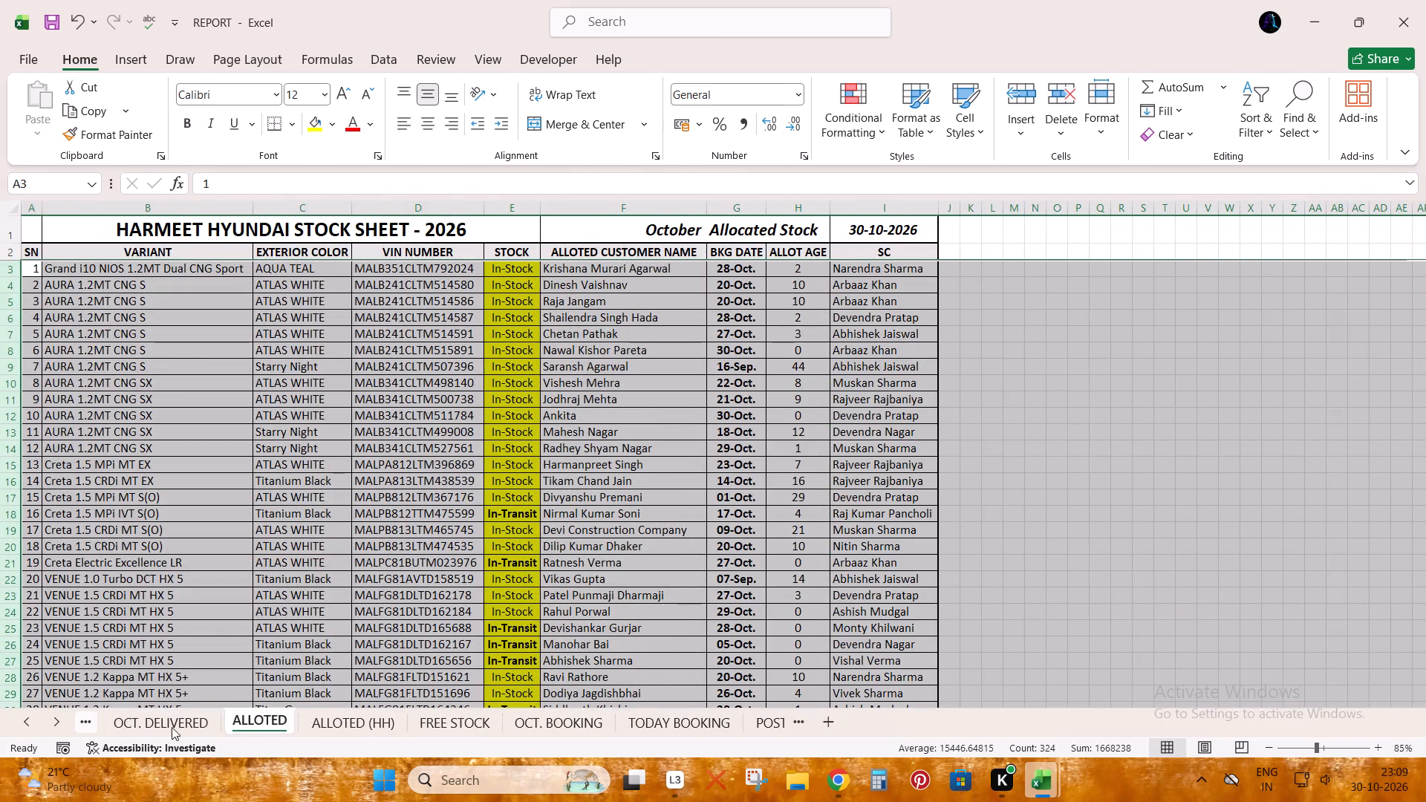
click(307, 719)
click(254, 723)
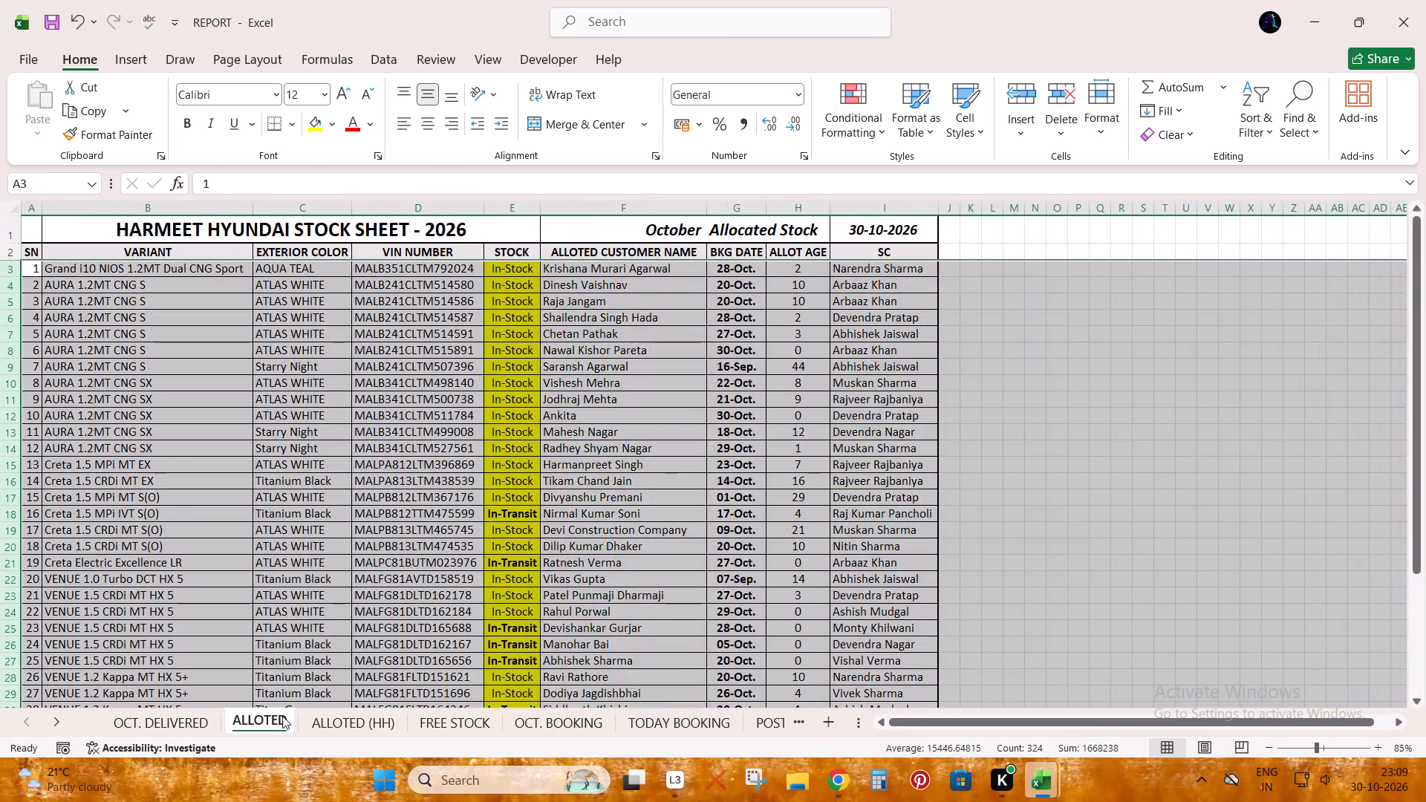
scroll(319, 666, down, 5)
click(348, 720)
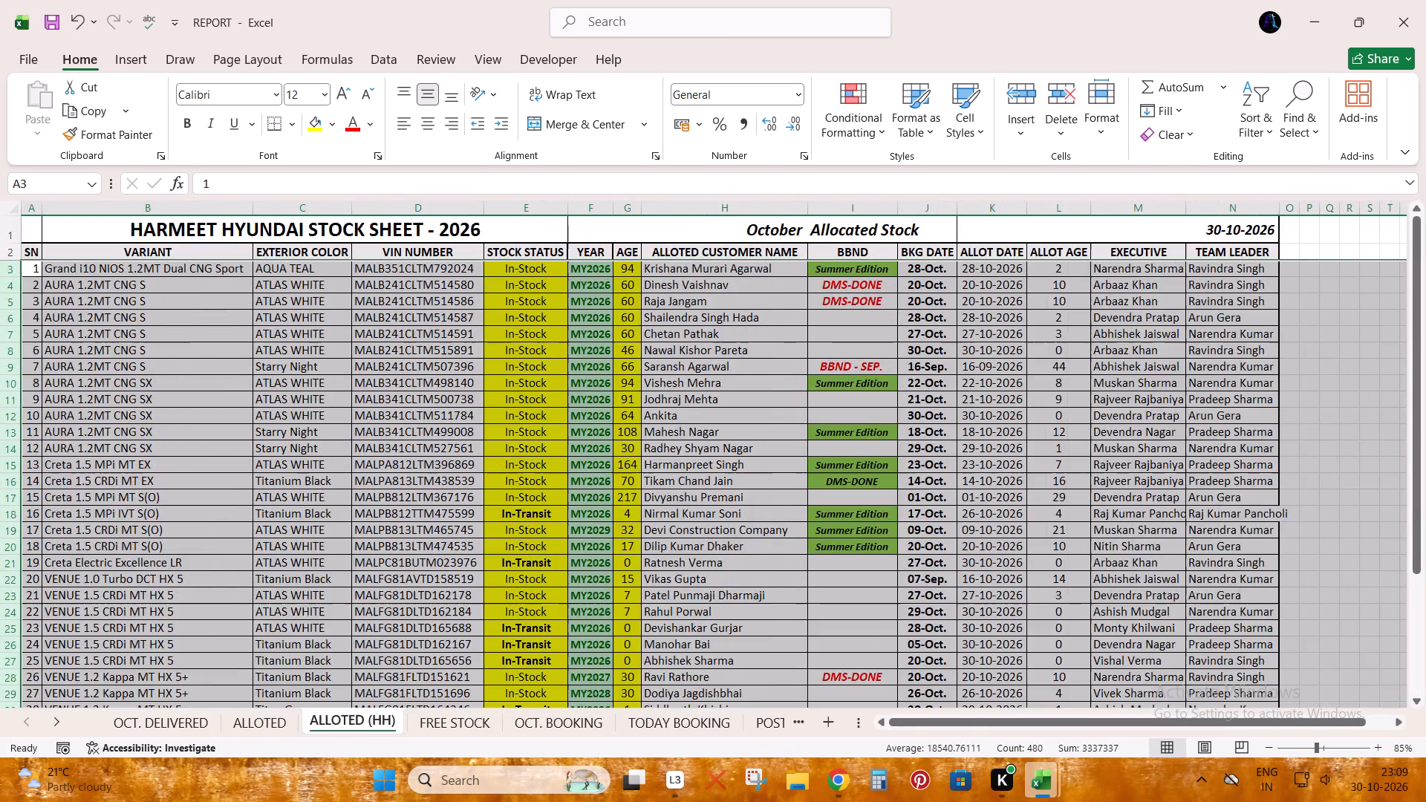
scroll(384, 669, down, 5)
right_click(381, 725)
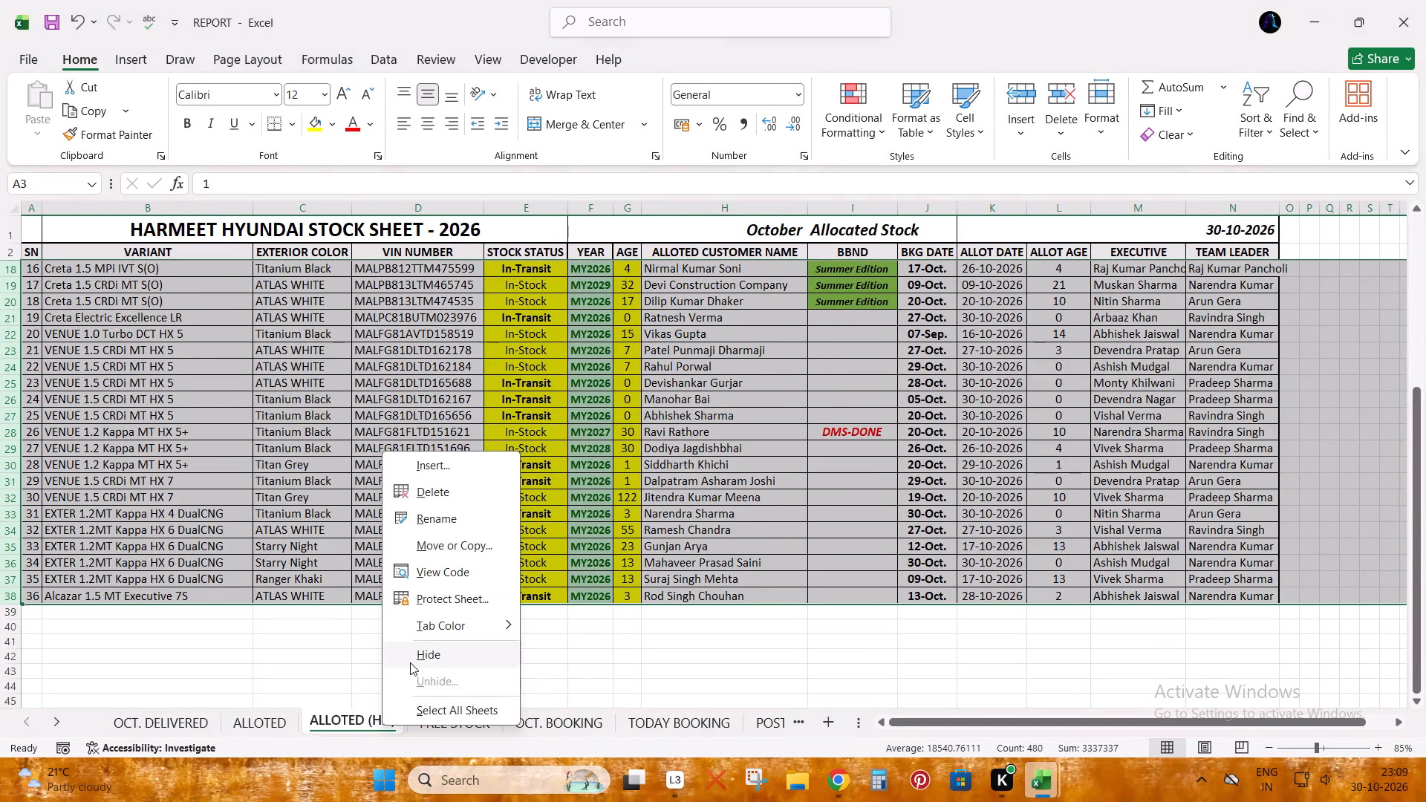
click(410, 662)
Check REPORT's remaining sheets from FREE STOCK through REQUIRED, save the workbook and close it.
click(414, 727)
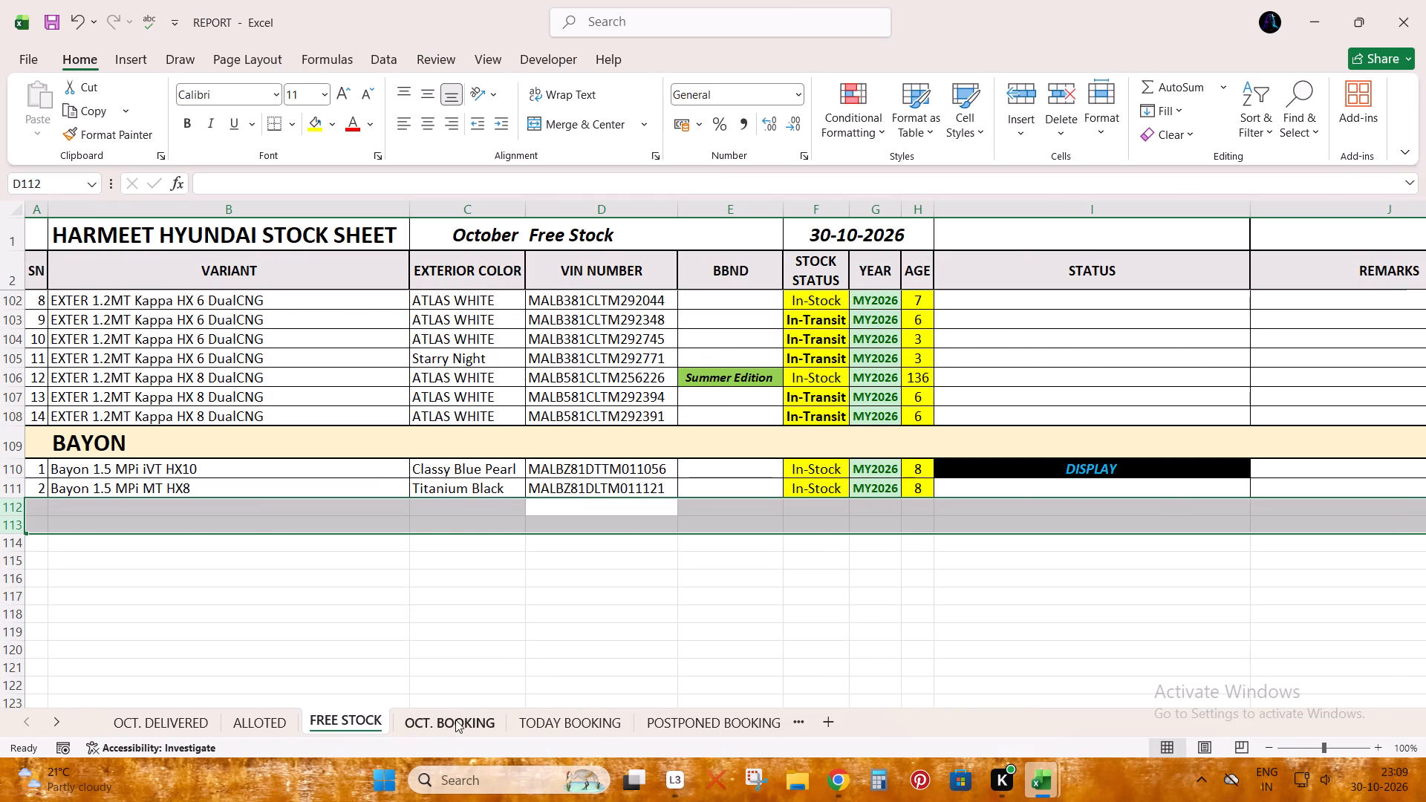
click(525, 719)
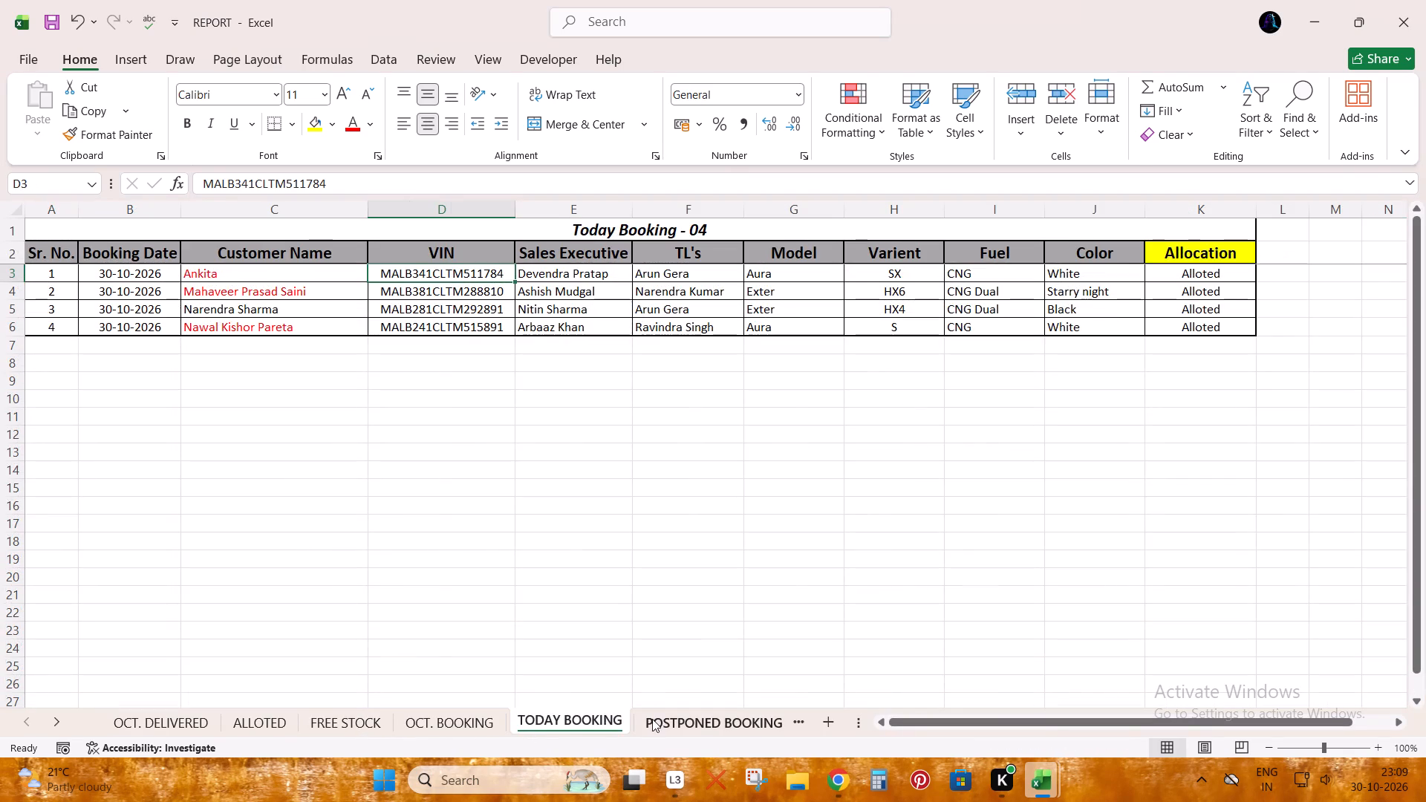
click(654, 719)
click(691, 719)
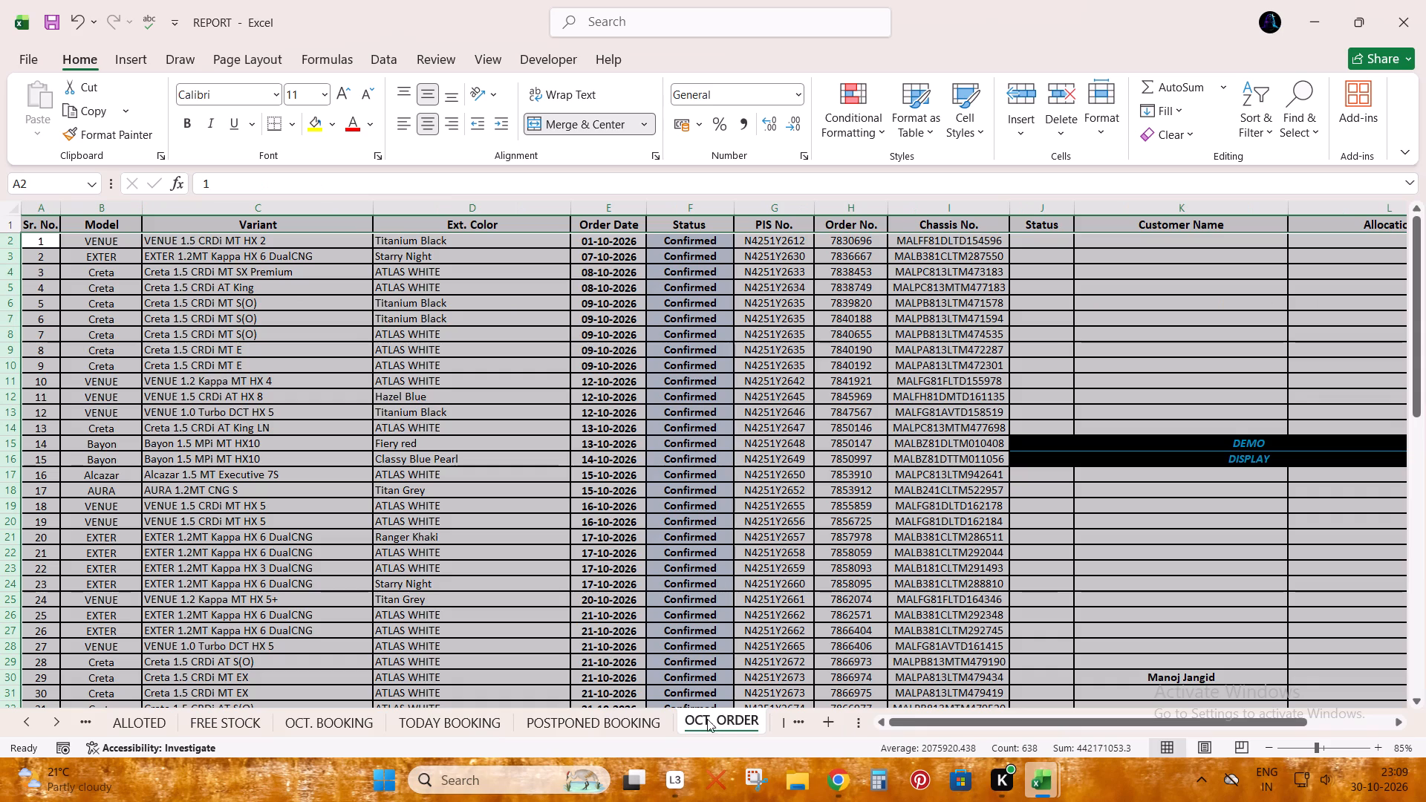
click(772, 717)
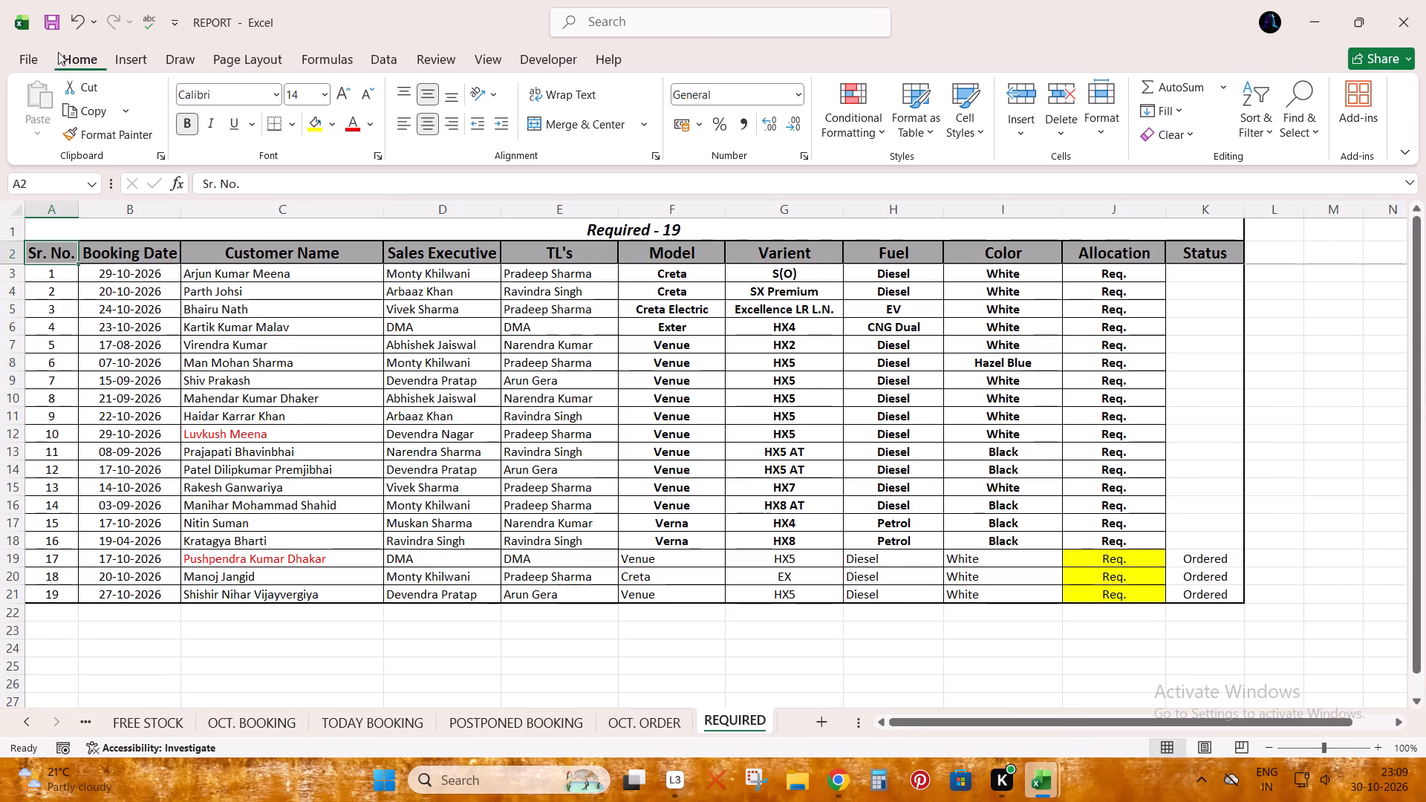
click(51, 25)
click(1425, 0)
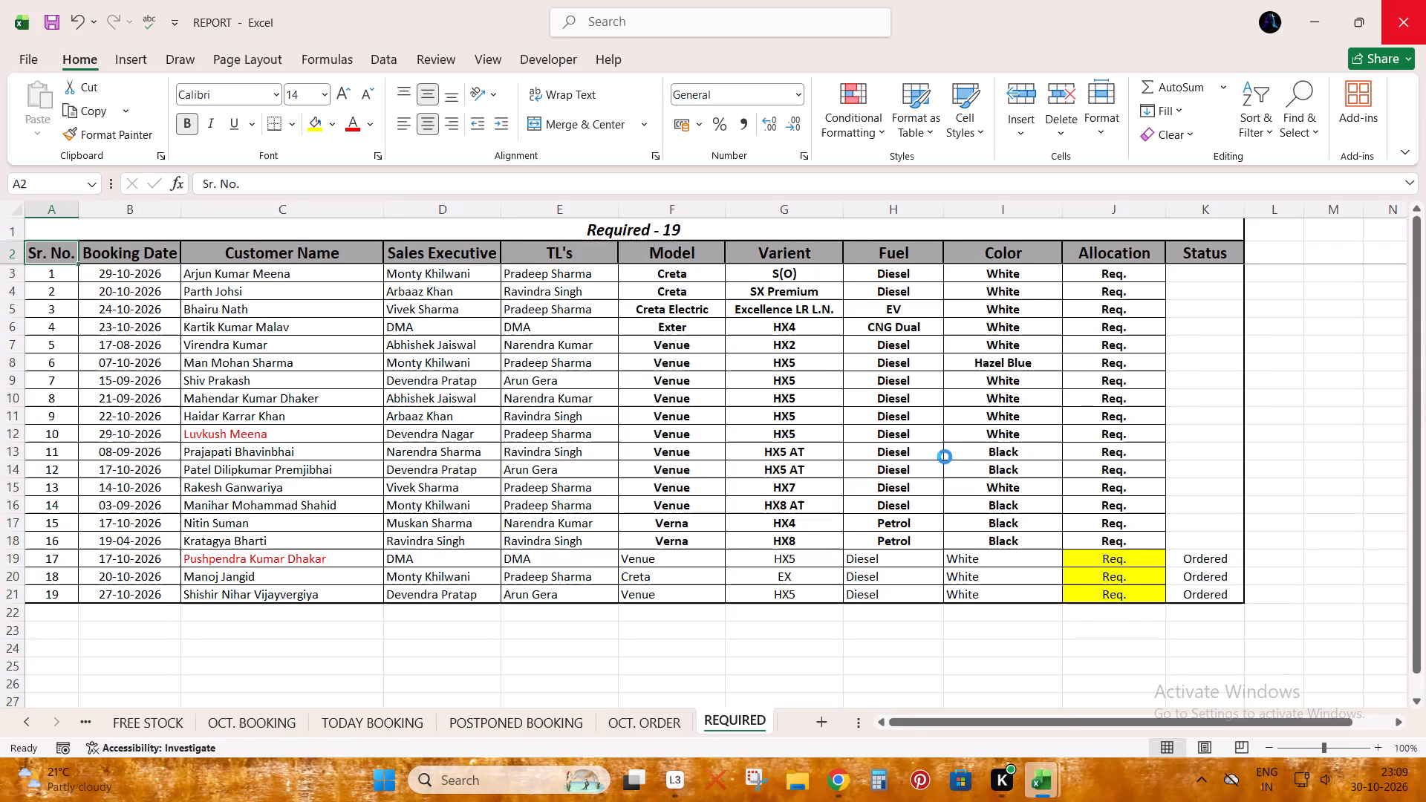